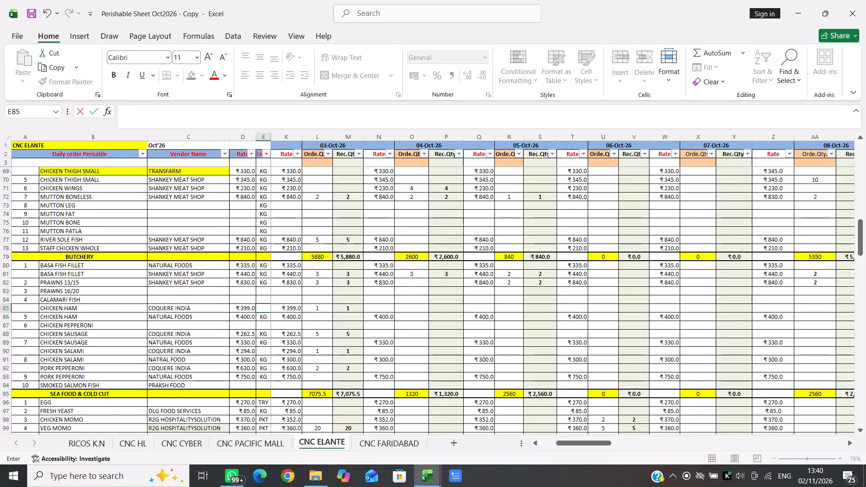
Filter the Vendor Name column of the CNC ELANTE sheet to DLG FOOD SERVICES and bring its October order entries into view.
{"action": "left_click", "coordinate": [226, 155]}
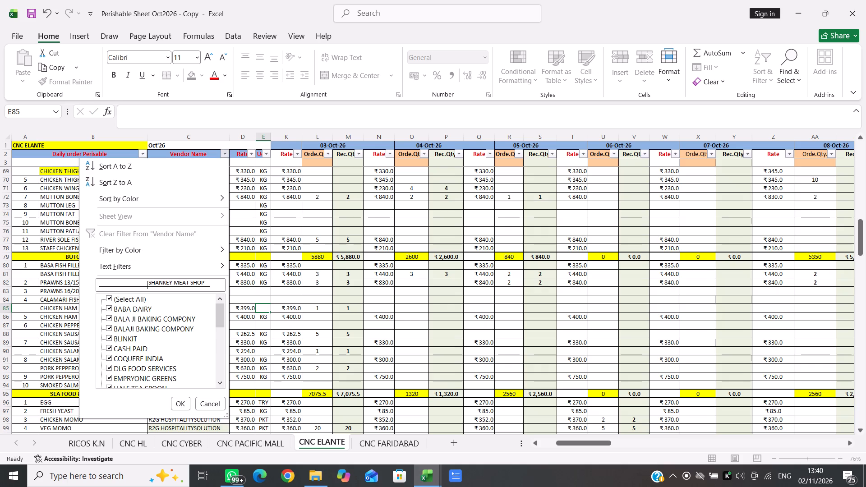
{"action": "left_click", "coordinate": [143, 281]}
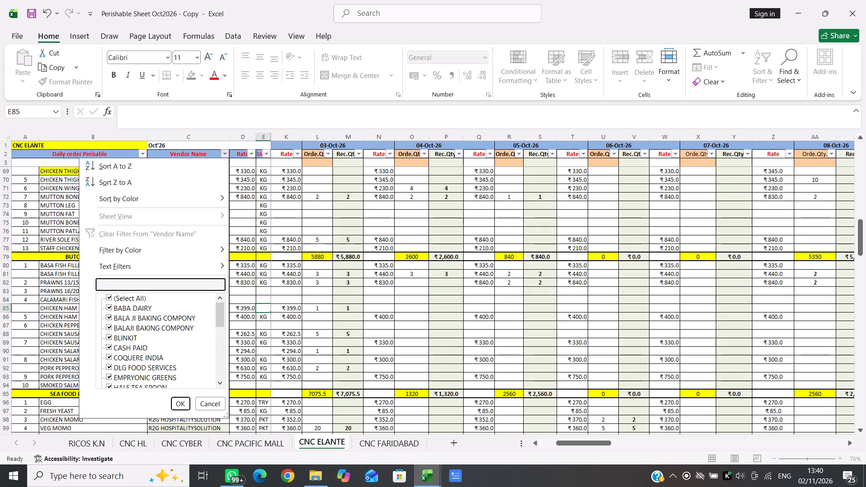
{"action": "type", "text": "DLG"}
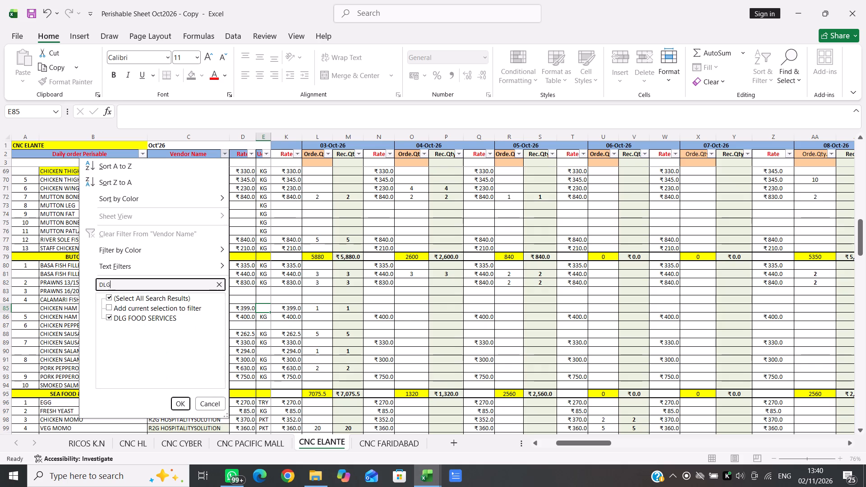
{"action": "key", "text": "Return"}
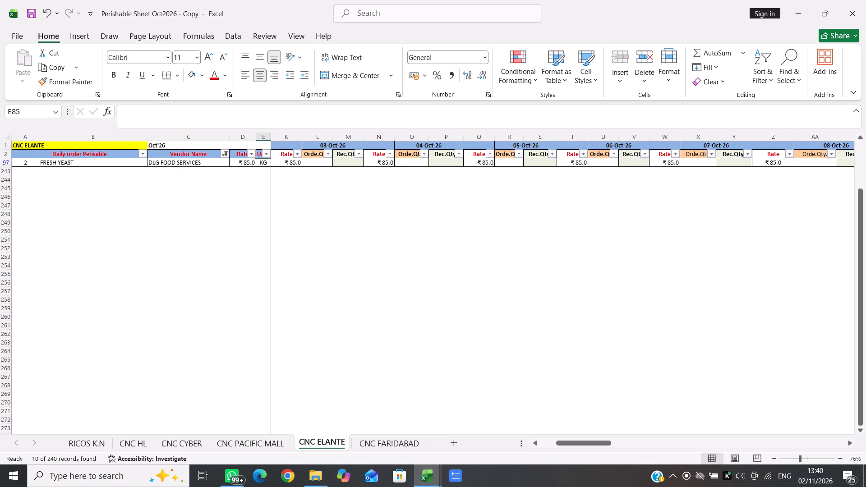
{"action": "scroll", "coordinate": [303, 249], "scroll_direction": "up", "scroll_amount": 3}
{"action": "scroll", "coordinate": [303, 249], "scroll_direction": "right", "scroll_amount": 4}
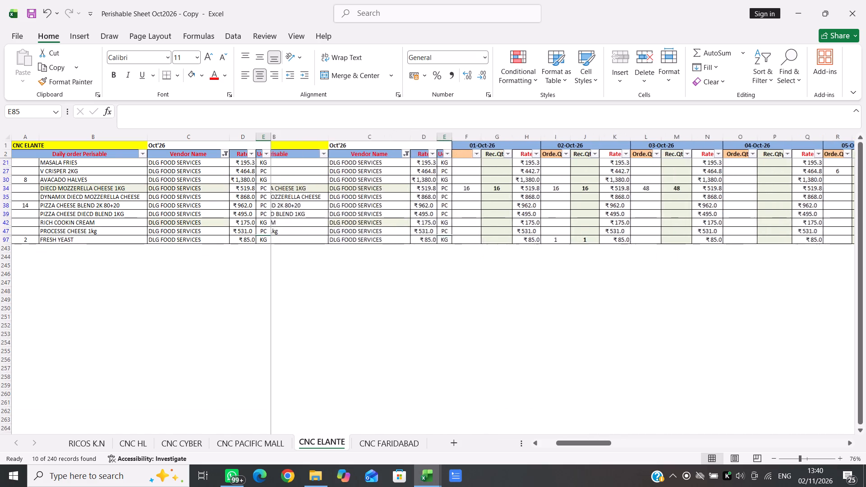
{"action": "scroll", "coordinate": [303, 249], "scroll_direction": "right", "scroll_amount": 5}
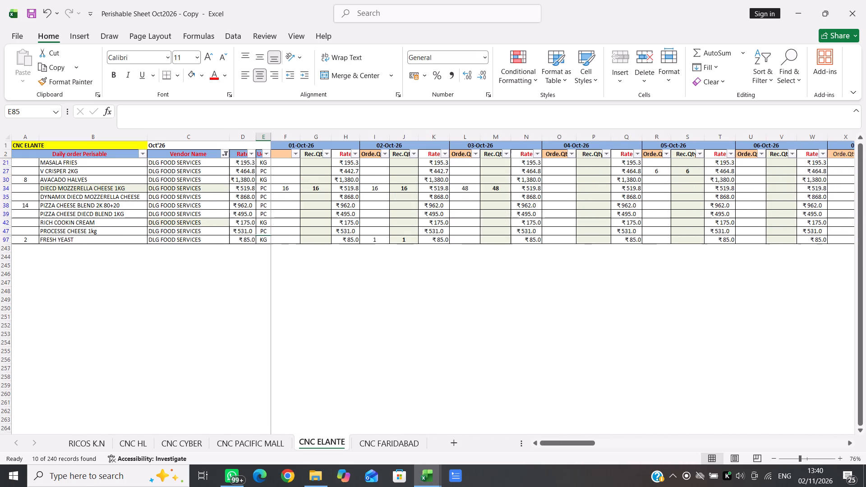
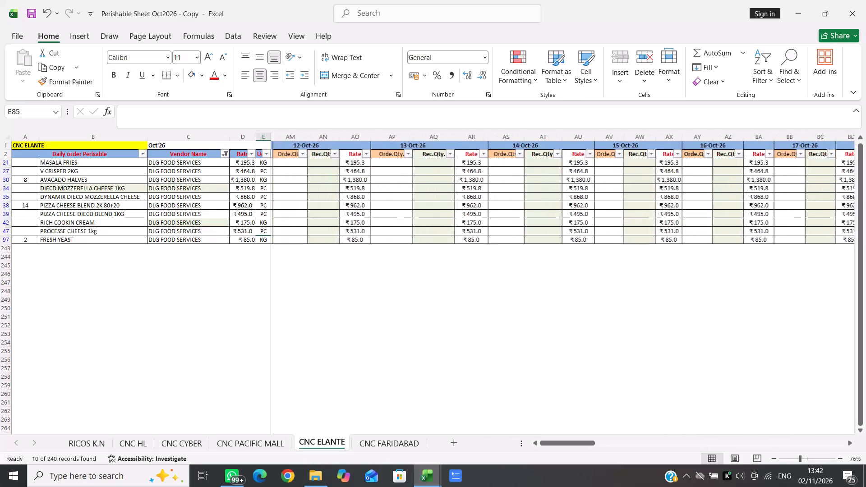
Set the RICH COOKIN CREAM rate in the Rate column just before 26-Oct-26 to =165*1.05.
{"action": "scroll", "coordinate": [303, 249], "scroll_direction": "left", "scroll_amount": 7}
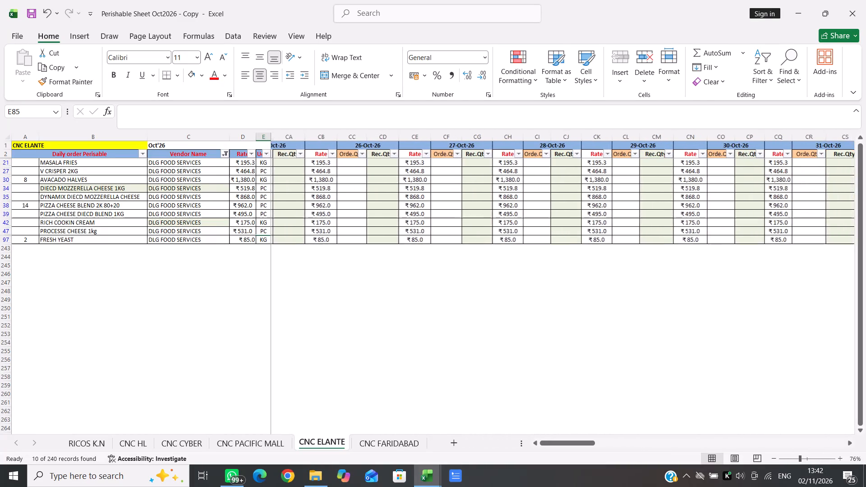
{"action": "scroll", "coordinate": [303, 249], "scroll_direction": "left", "scroll_amount": 4}
{"action": "scroll", "coordinate": [303, 249], "scroll_direction": "right", "scroll_amount": 1}
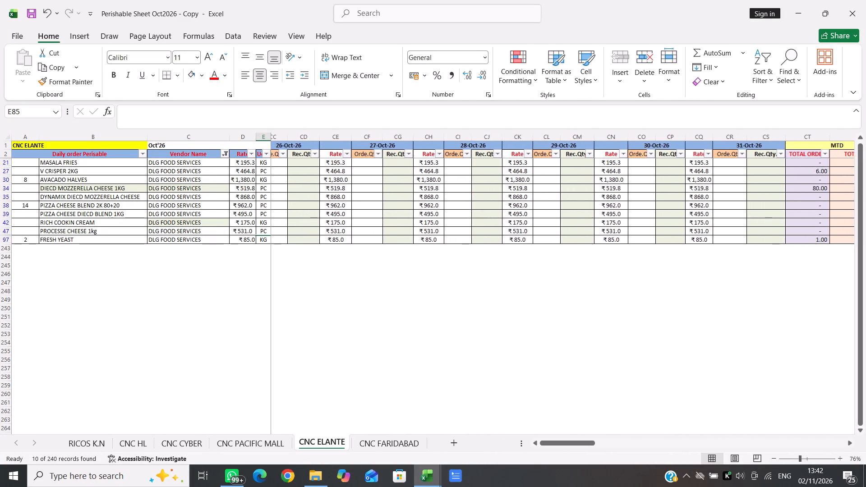
{"action": "scroll", "coordinate": [303, 249], "scroll_direction": "right", "scroll_amount": 1}
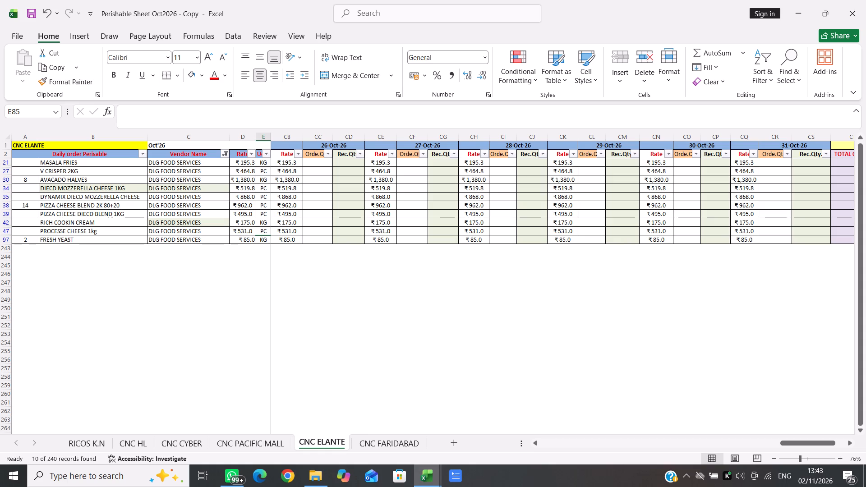
{"action": "left_click", "coordinate": [312, 222]}
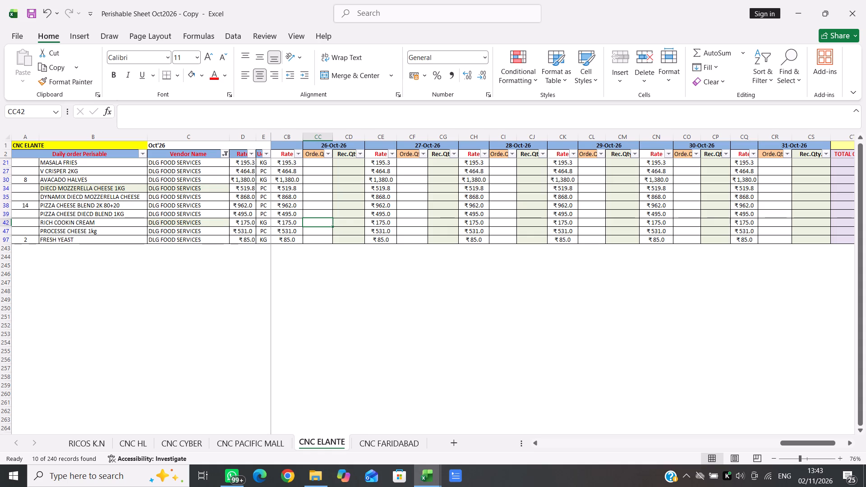
{"action": "left_click", "coordinate": [290, 225]}
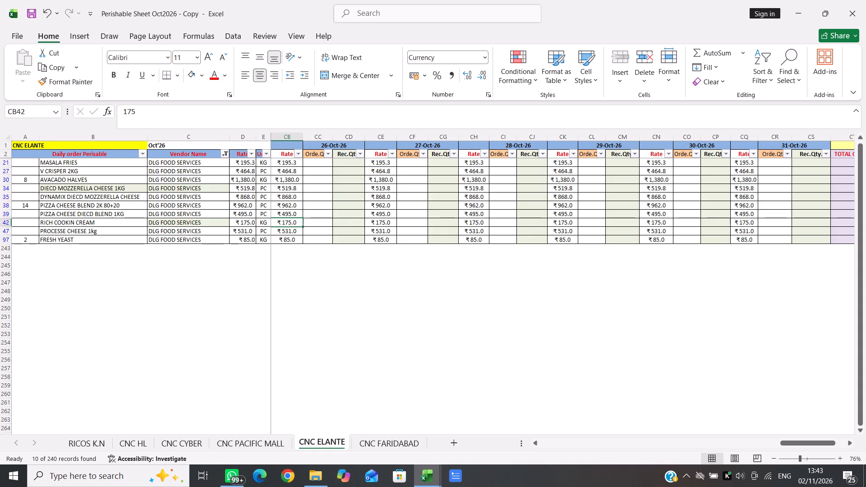
{"action": "type", "text": "=165*1.05"}
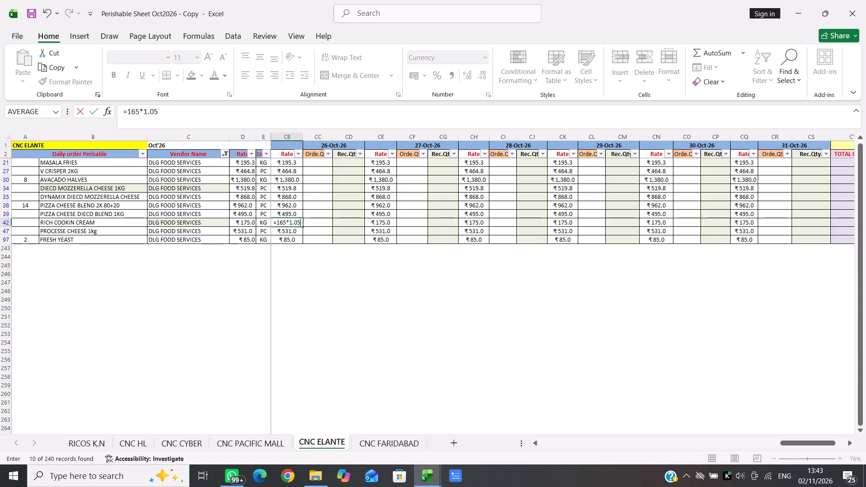
{"action": "key", "text": "Return"}
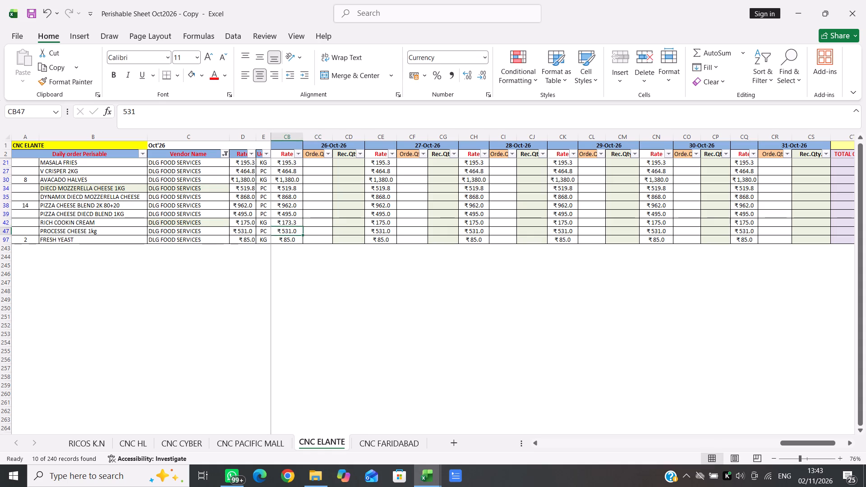
Enter 6 as both the ordered and received quantity of RICH COOKIN CREAM for 26-Oct-26.
{"action": "left_click", "coordinate": [312, 220]}
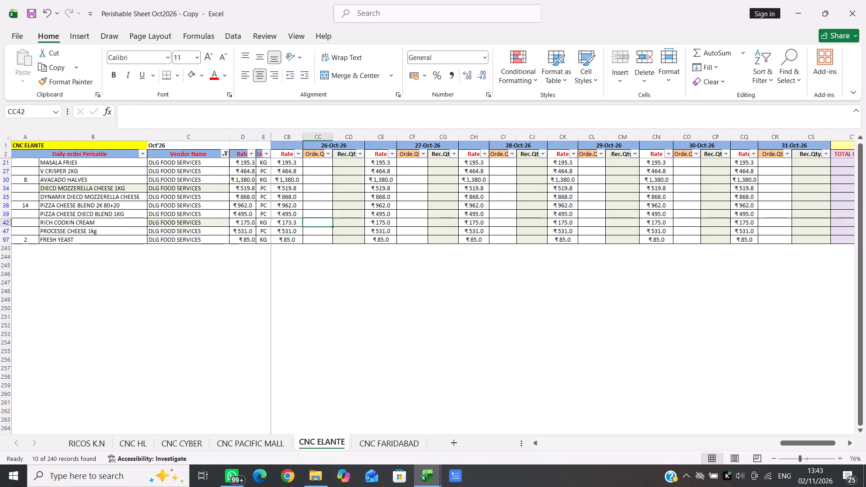
{"action": "key", "text": "6"}
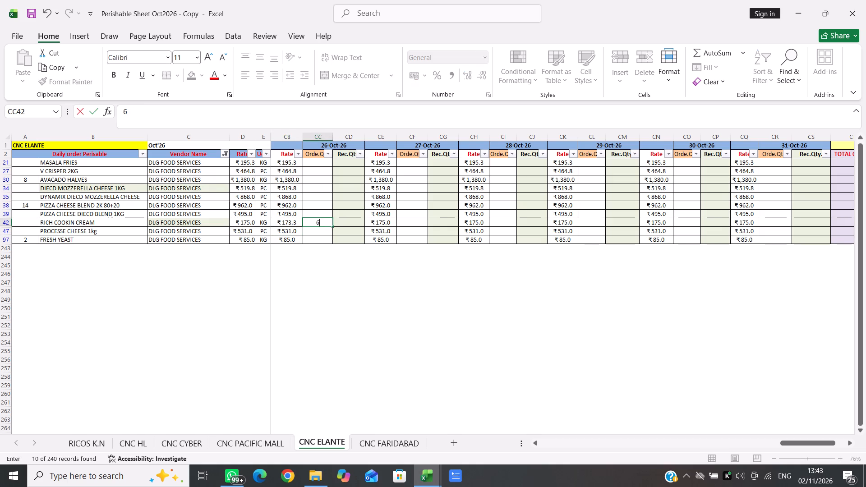
{"action": "key", "text": "Right"}
{"action": "key", "text": "3"}
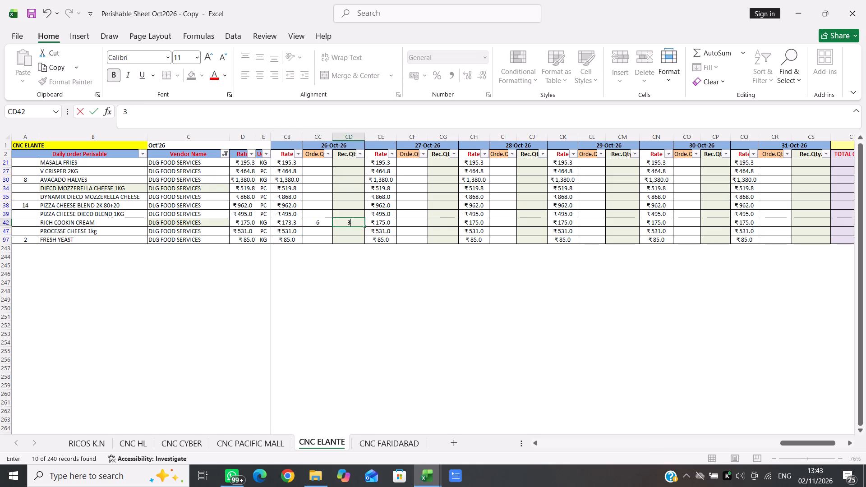
{"action": "key", "text": "BackSpace"}
{"action": "key", "text": "6"}
Insert a row above FRESH YEAST for the item D'LECTA - CREAM CHEESE with vendor DLG FOOD SERVICES.
{"action": "left_click", "coordinate": [58, 239]}
{"action": "key", "text": "shift+space"}
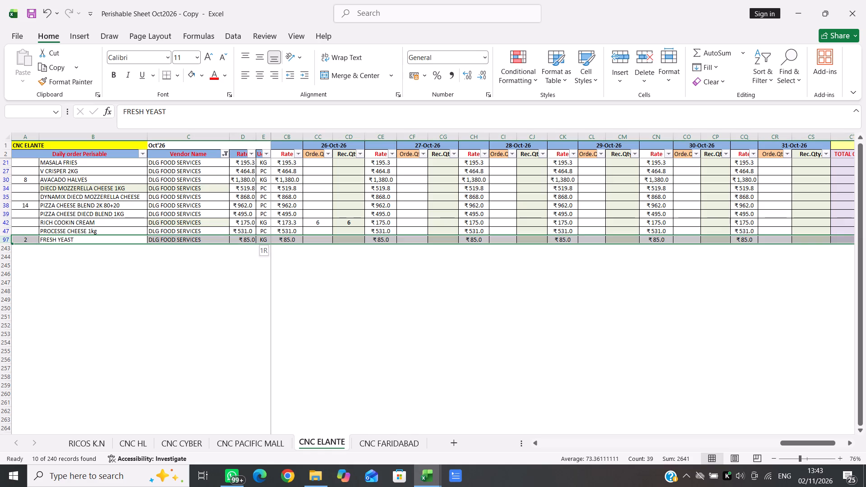
{"action": "key", "text": "ctrl+shift+equal"}
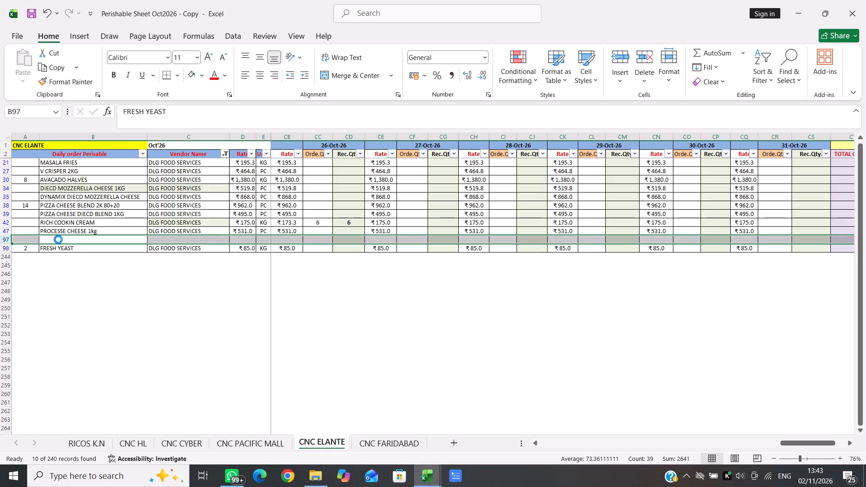
{"action": "left_click", "coordinate": [58, 237]}
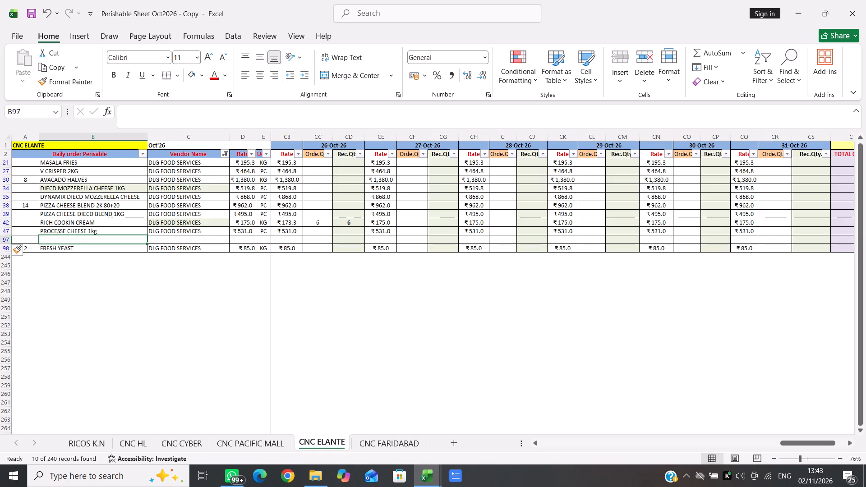
{"action": "key", "text": "d"}
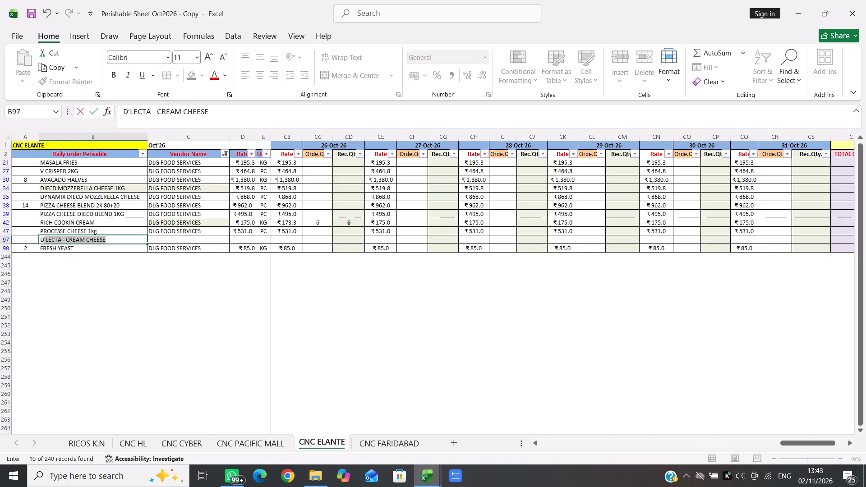
{"action": "key", "text": "Right"}
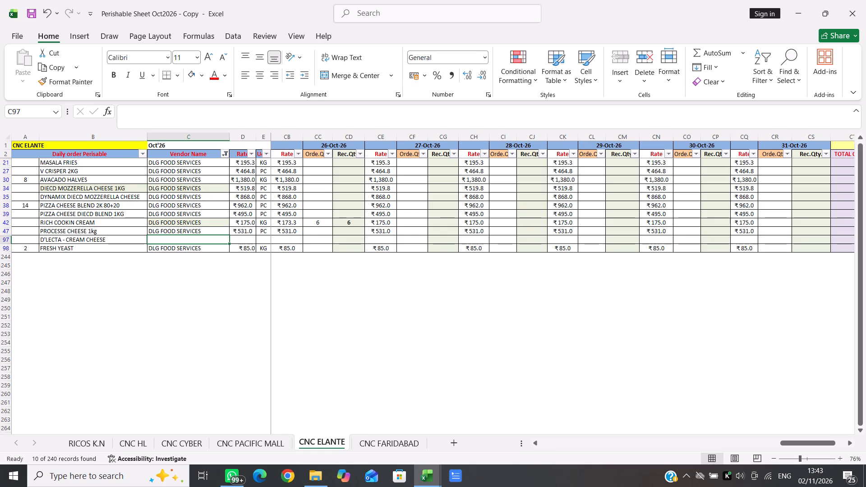
{"action": "key", "text": "d"}
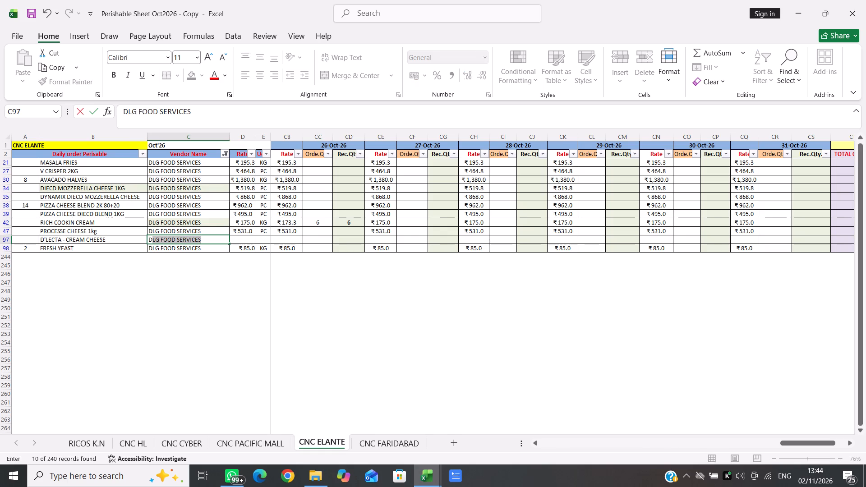
{"action": "key", "text": "Right"}
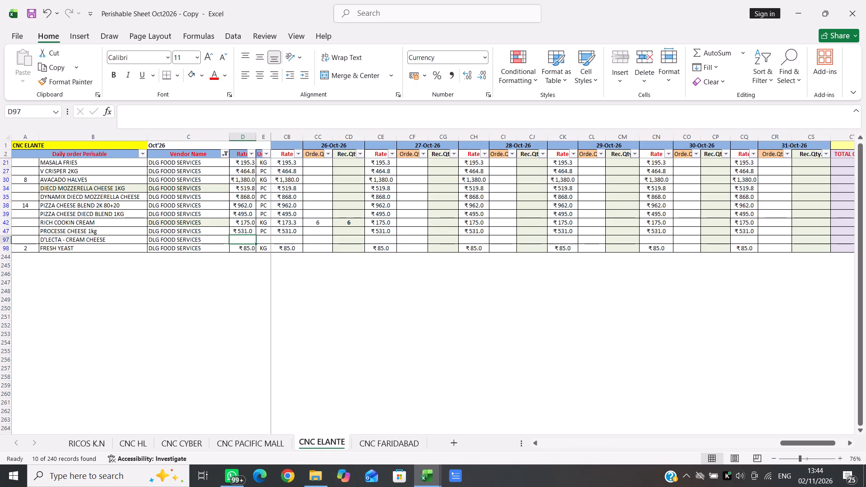
Set the base rate of D'LECTA - CREAM CHEESE to =765*1.05 and its unit to PC.
{"action": "key", "text": "equal"}
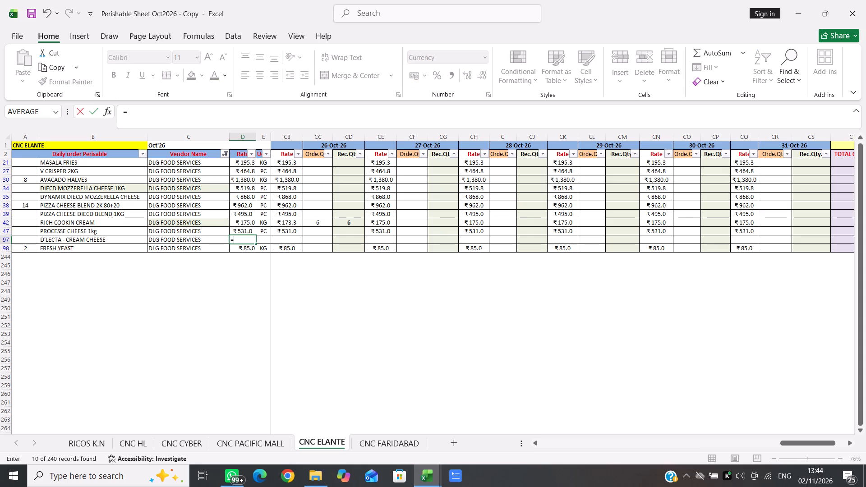
{"action": "type", "text": "765*"}
{"action": "type", "text": "1."}
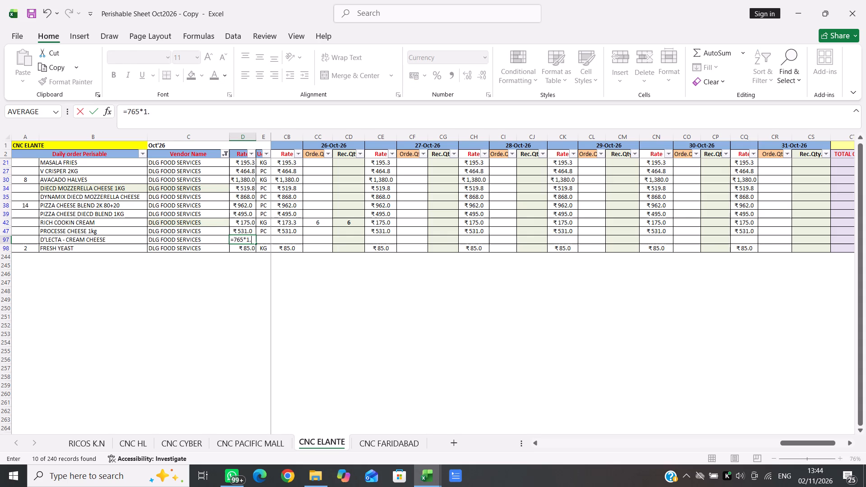
{"action": "key", "text": "0"}
{"action": "key", "text": "5"}
{"action": "key", "text": "Return"}
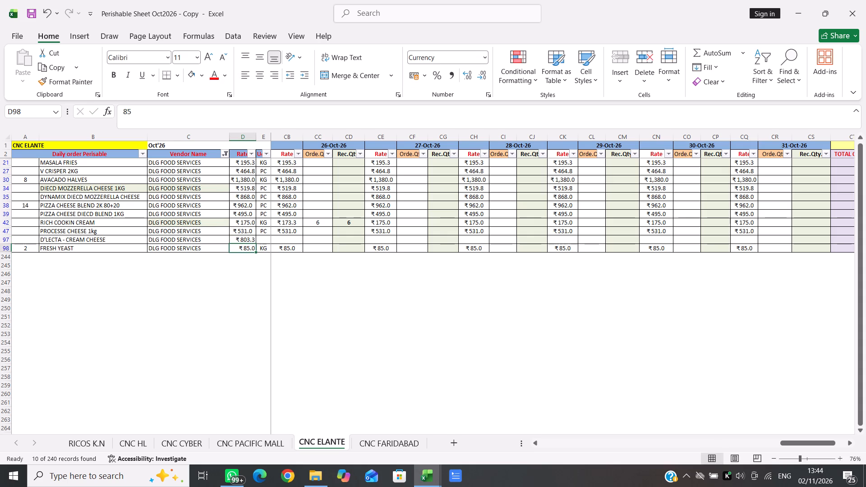
{"action": "left_click", "coordinate": [265, 237]}
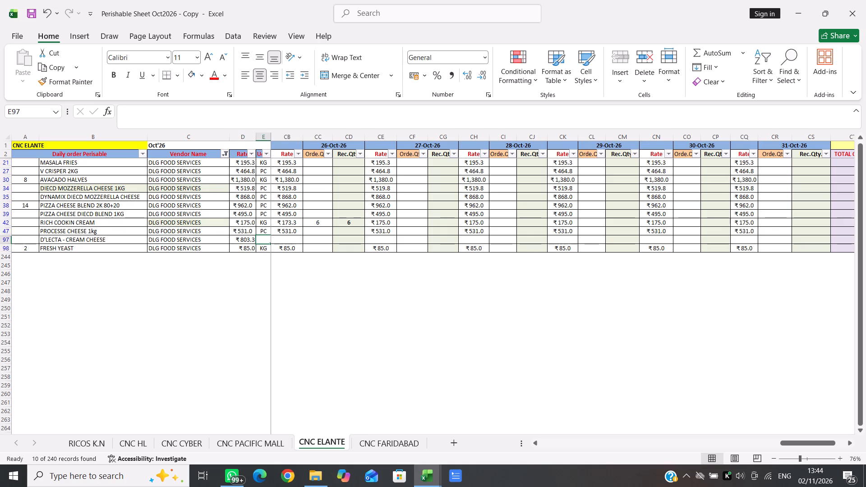
{"action": "type", "text": "PC"}
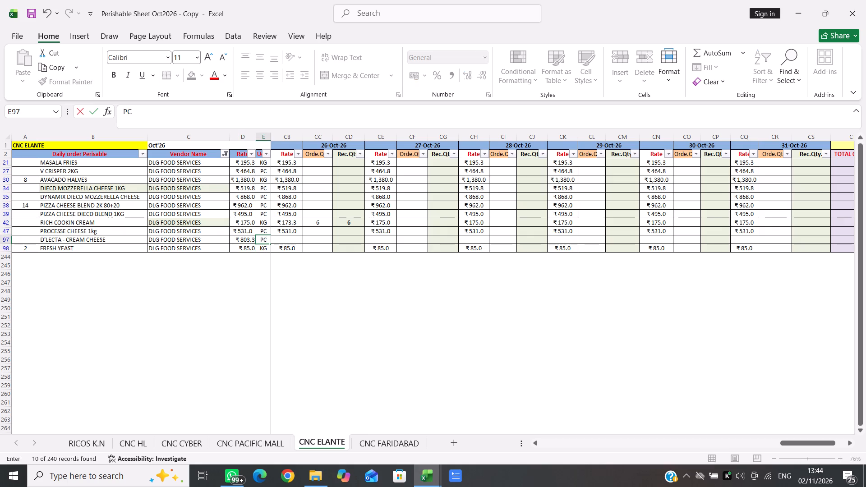
For D'LECTA - CREAM CHEESE, enter rate 803.3 just before 26-Oct-26 and ordered and received quantities of 1 for that date.
{"action": "left_click", "coordinate": [296, 240]}
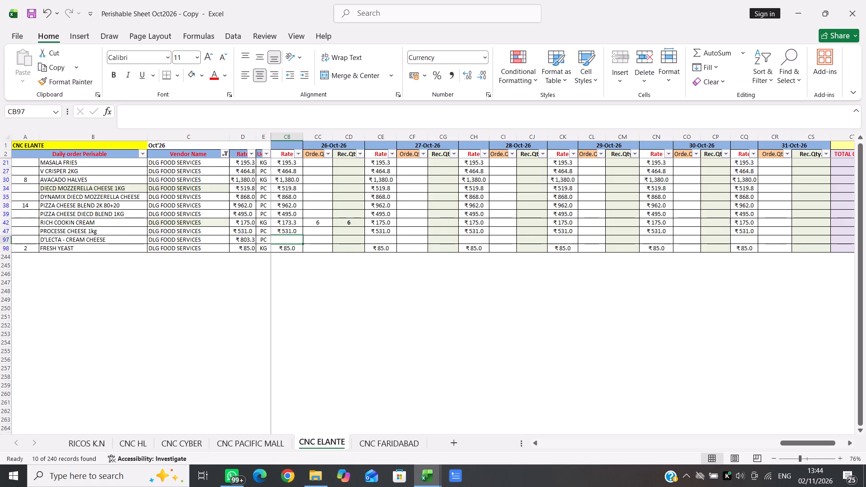
{"action": "type", "text": "803."}
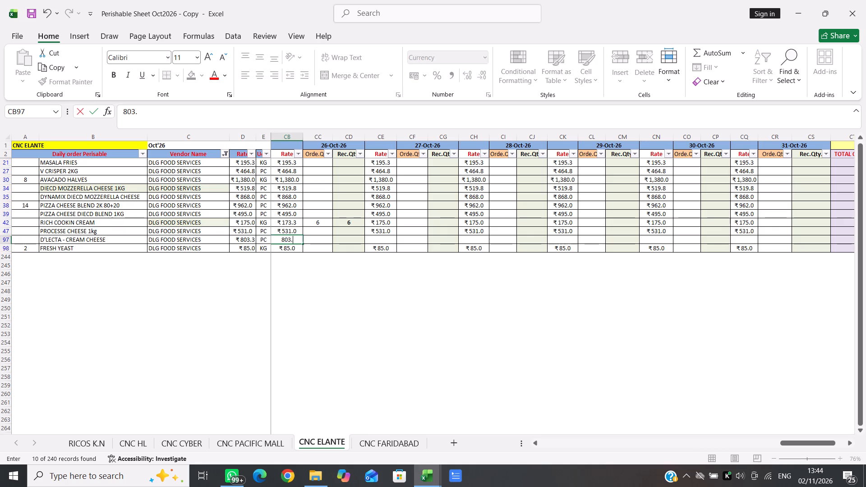
{"action": "key", "text": "3"}
{"action": "key", "text": "Right"}
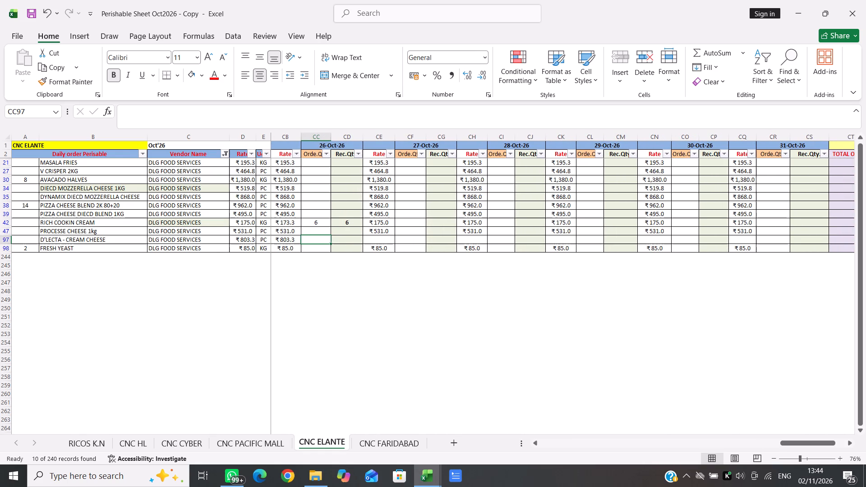
{"action": "key", "text": "1"}
{"action": "key", "text": "Right"}
{"action": "key", "text": "1"}
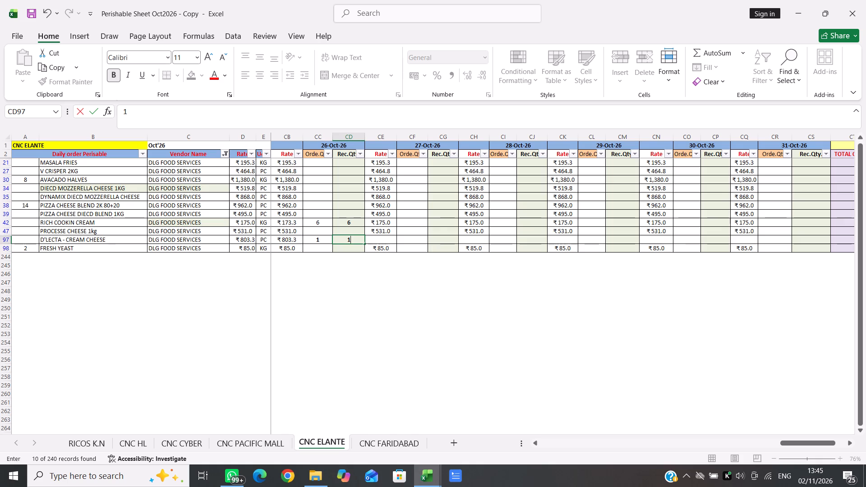
Unhide any hidden columns from D through G, around the base rate, unit and 01-Oct-26 entries.
{"action": "left_click", "coordinate": [245, 137]}
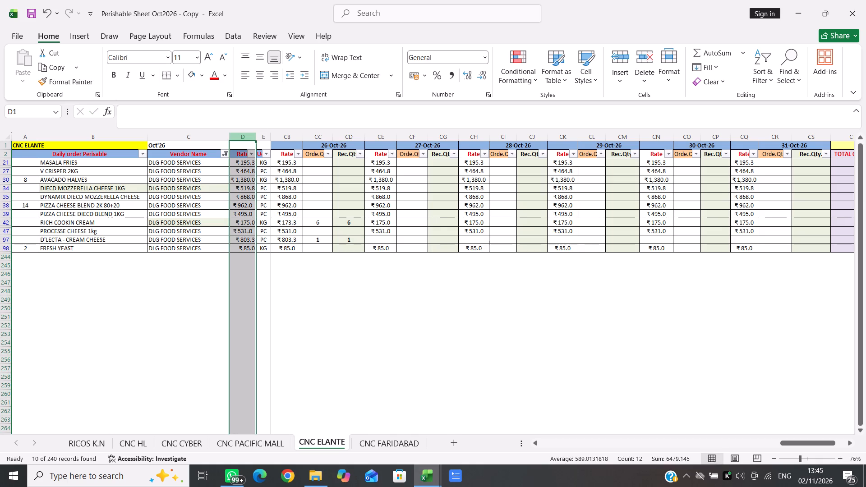
{"action": "key", "text": "shift+Right"}
{"action": "key", "text": "shift+Right"}
{"action": "right_click", "coordinate": [245, 137]}
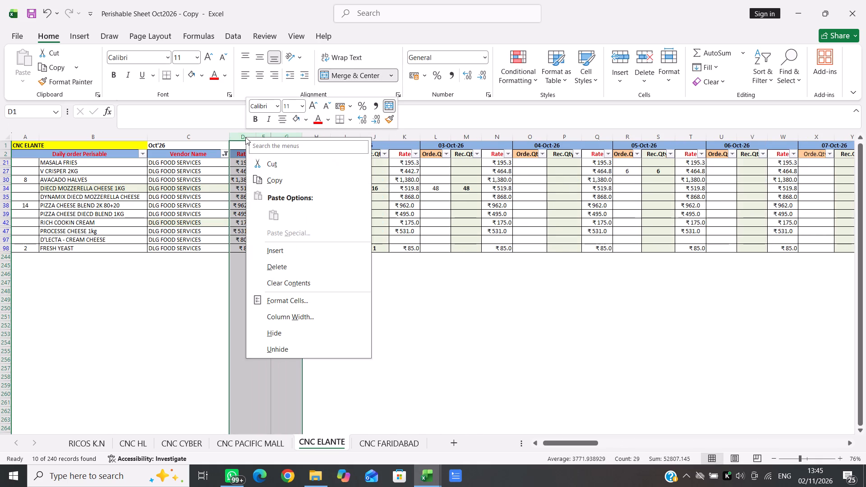
{"action": "left_click", "coordinate": [267, 345]}
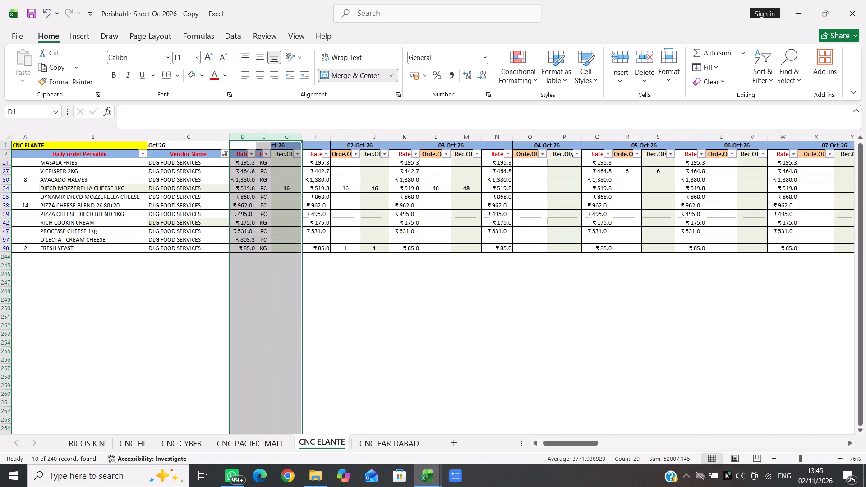
{"action": "scroll", "coordinate": [411, 213], "scroll_direction": "right", "scroll_amount": 6}
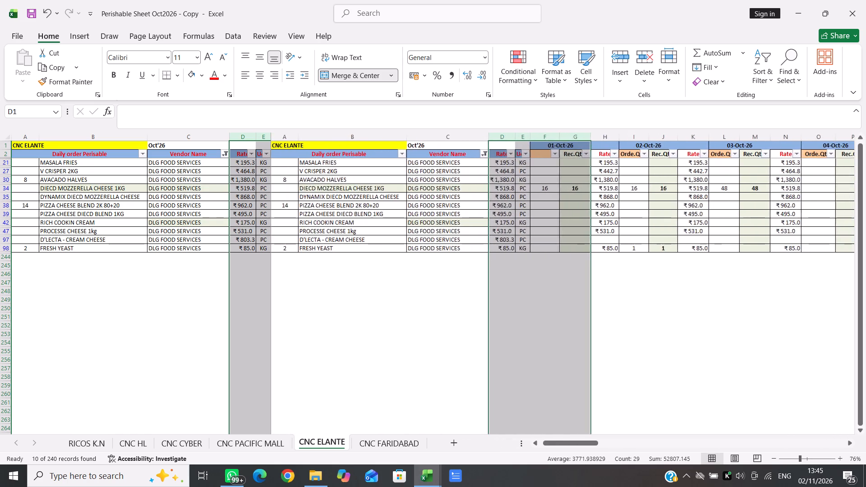
{"action": "left_click", "coordinate": [448, 271]}
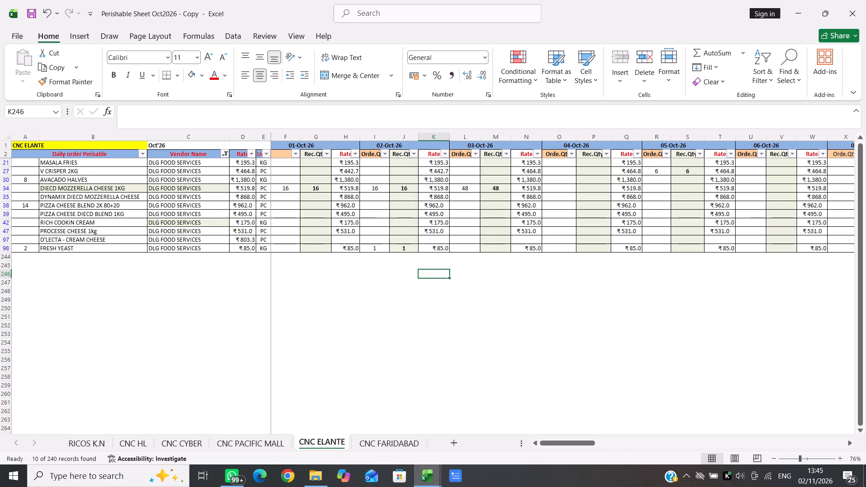
Check the late-October entries and the MTD total columns for the DLG FOOD SERVICES items.
{"action": "scroll", "coordinate": [432, 201], "scroll_direction": "left", "scroll_amount": 8}
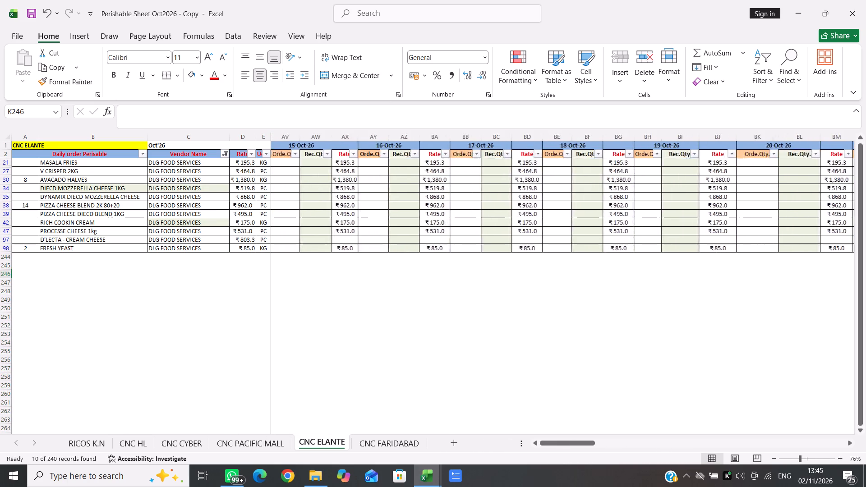
{"action": "scroll", "coordinate": [432, 201], "scroll_direction": "left", "scroll_amount": 9}
{"action": "scroll", "coordinate": [432, 201], "scroll_direction": "right", "scroll_amount": 1}
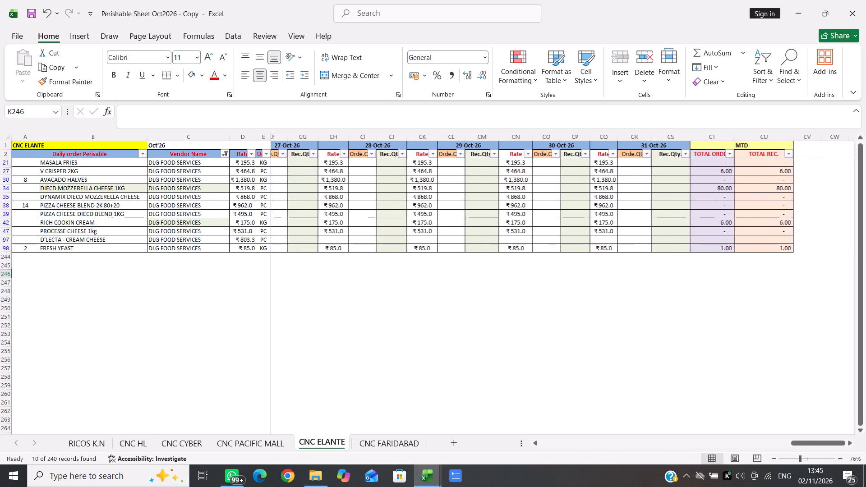
{"action": "scroll", "coordinate": [432, 201], "scroll_direction": "right", "scroll_amount": 3}
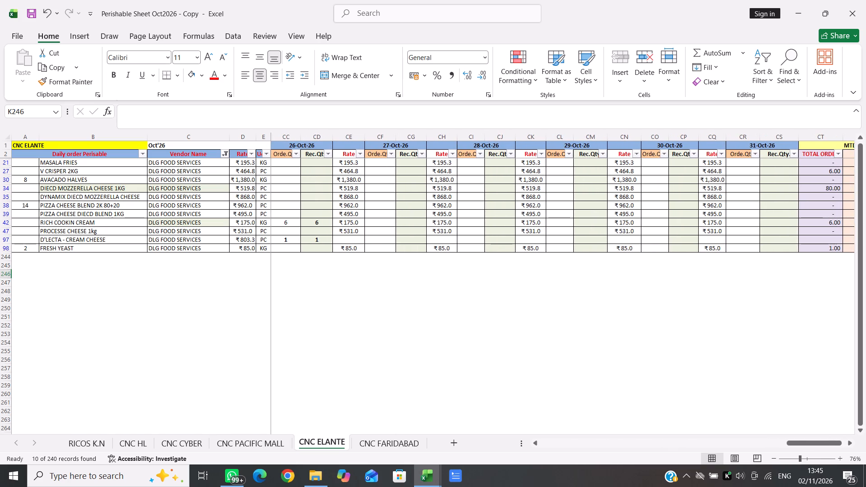
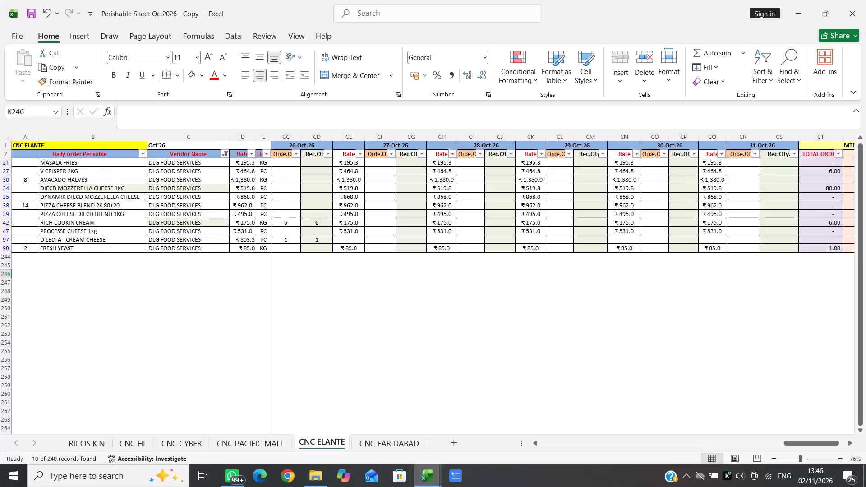
For D'LECTA - CREAM CHEESE, enter rate 803.3 just before 17-Oct-26 and ordered and received quantities of 1 for that date.
{"action": "scroll", "coordinate": [400, 215], "scroll_direction": "right", "scroll_amount": 3}
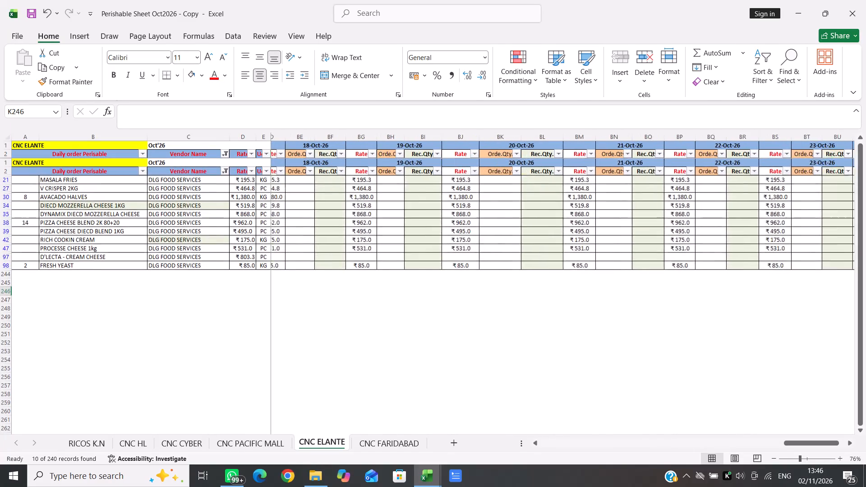
{"action": "scroll", "coordinate": [400, 215], "scroll_direction": "right", "scroll_amount": 4}
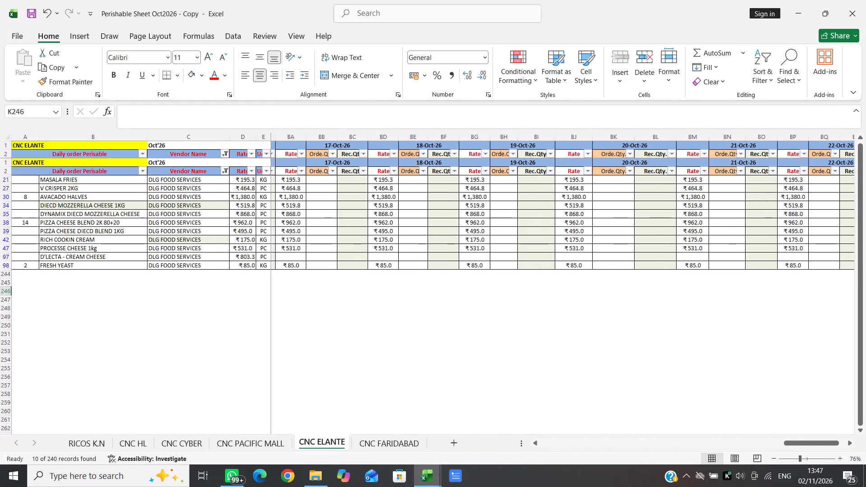
{"action": "scroll", "coordinate": [400, 215], "scroll_direction": "right", "scroll_amount": 1}
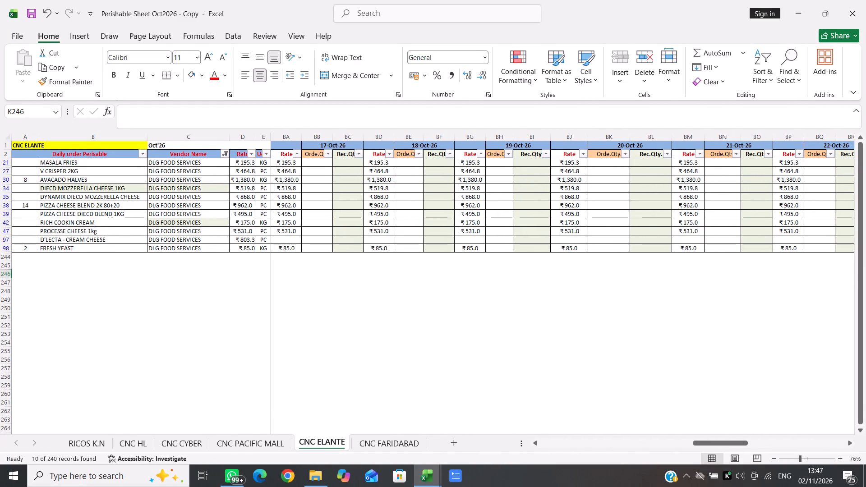
{"action": "left_click", "coordinate": [291, 238]}
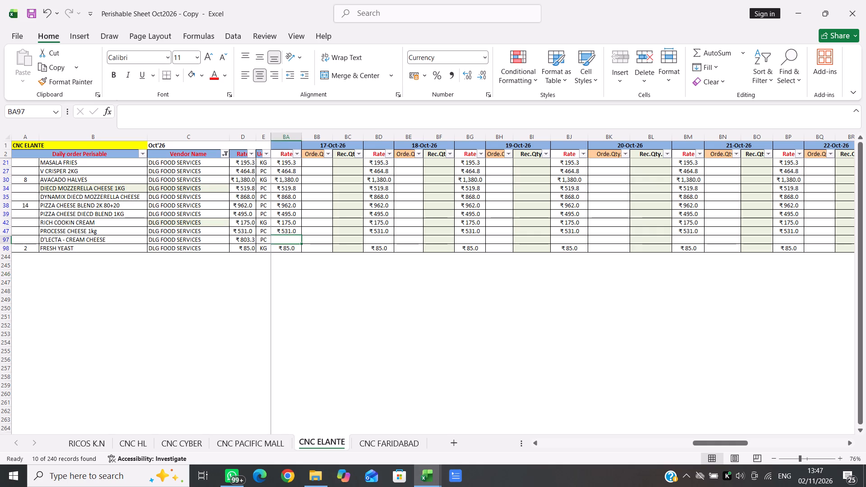
{"action": "type", "text": "80"}
{"action": "type", "text": "3.3"}
{"action": "key", "text": "Right"}
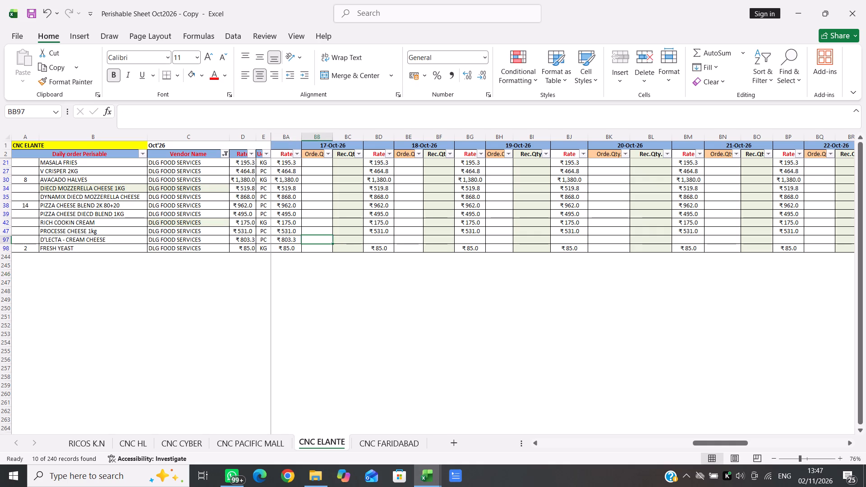
{"action": "key", "text": "1"}
{"action": "key", "text": "Right"}
{"action": "key", "text": "1"}
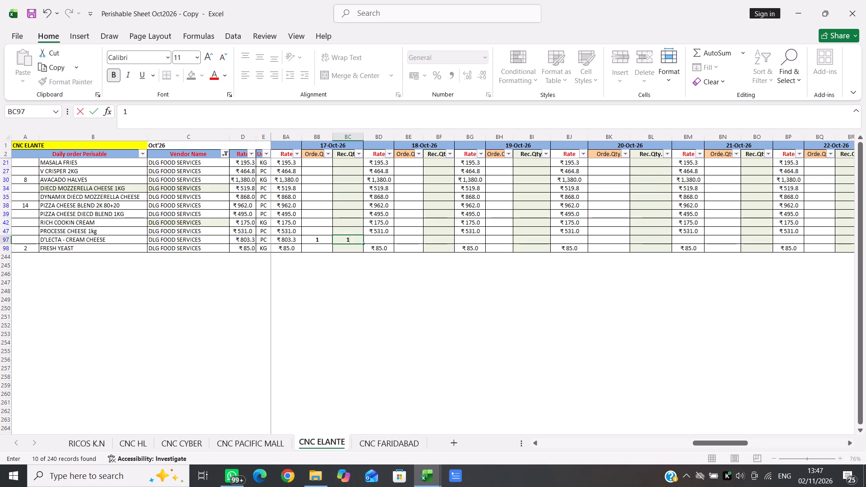
{"action": "key", "text": "Down"}
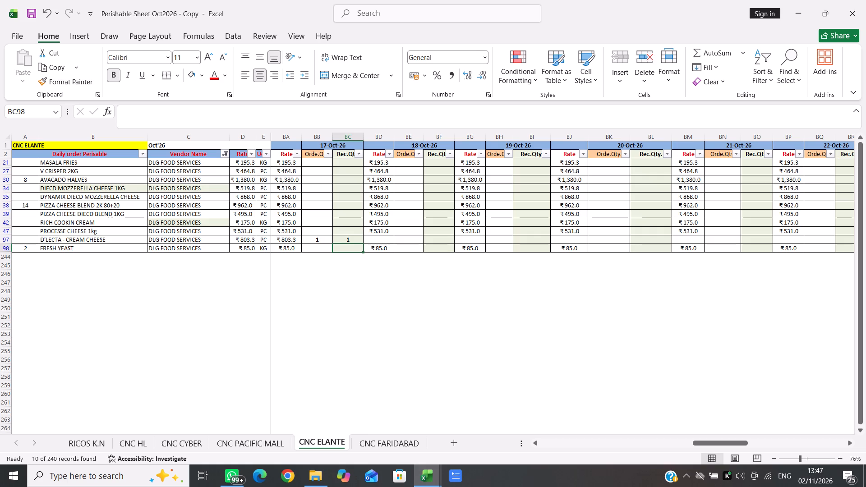
For FRESH YEAST, enter received and ordered quantities of 1 for 17-Oct-26 and set the rate just before that date to =85*1.05.
{"action": "key", "text": "1"}
{"action": "key", "text": "Left"}
{"action": "key", "text": "1"}
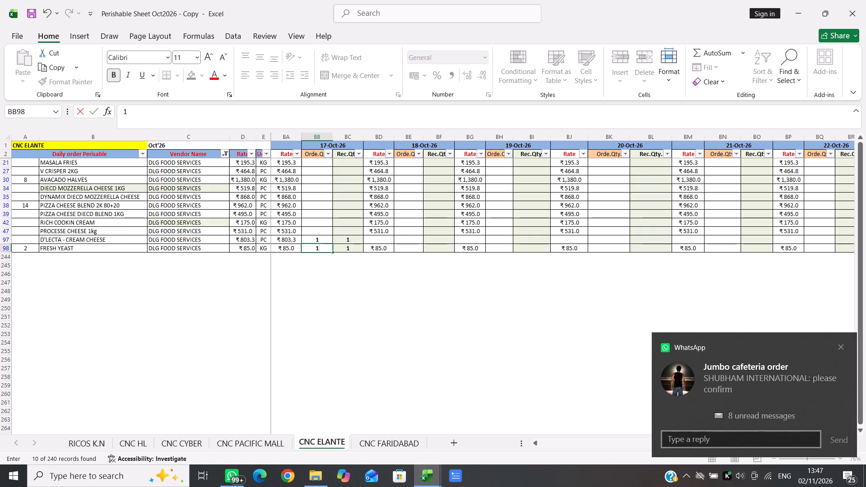
{"action": "key", "text": "Left"}
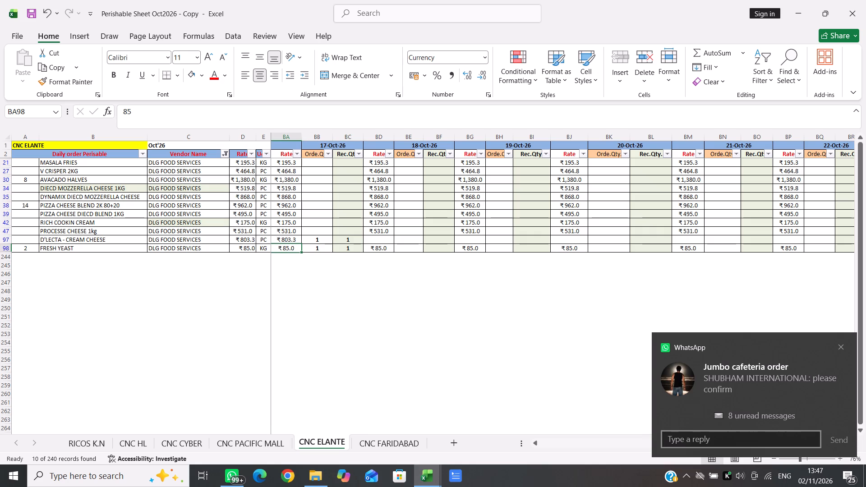
{"action": "key", "text": "equal"}
{"action": "type", "text": "85"}
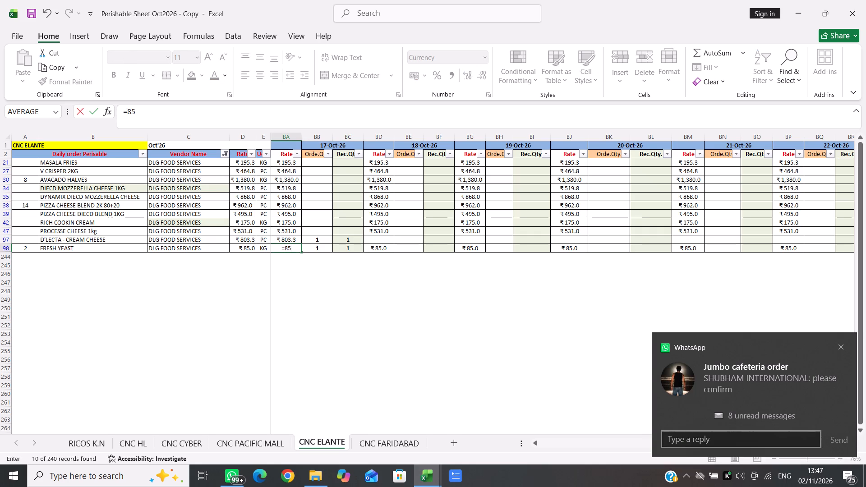
{"action": "type", "text": "*1.05"}
{"action": "key", "text": "Return"}
{"action": "left_click", "coordinate": [315, 248]}
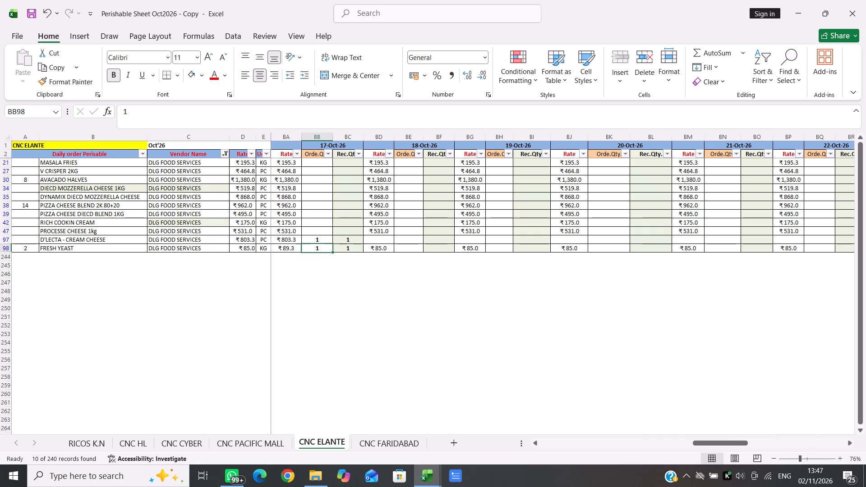
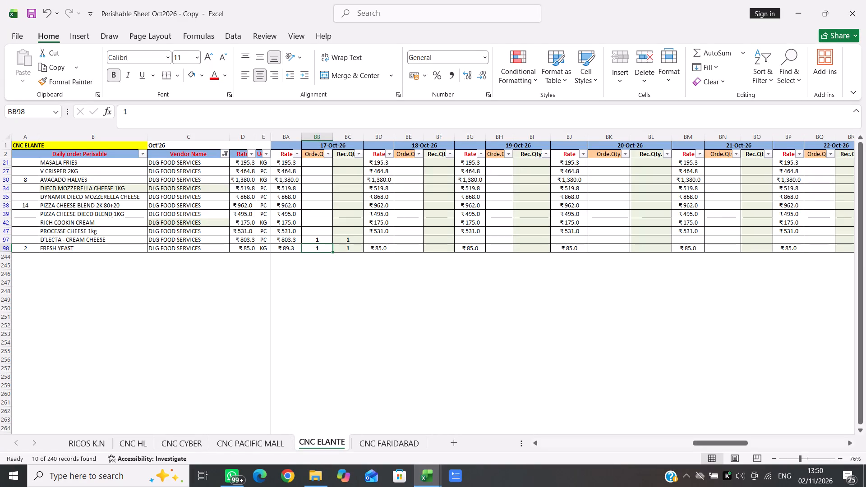
For FRESH YEAST, enter ordered and received quantities of 1 for 01-Oct-26.
{"action": "scroll", "coordinate": [315, 186], "scroll_direction": "right", "scroll_amount": 2}
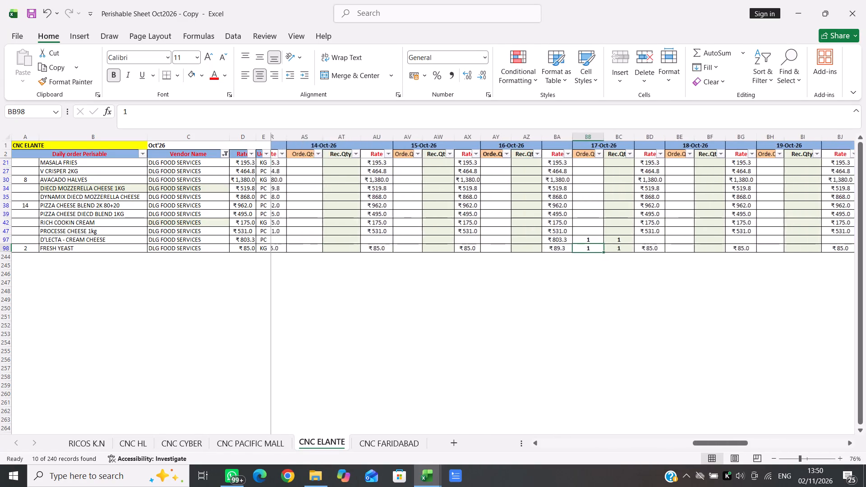
{"action": "scroll", "coordinate": [315, 186], "scroll_direction": "right", "scroll_amount": 9}
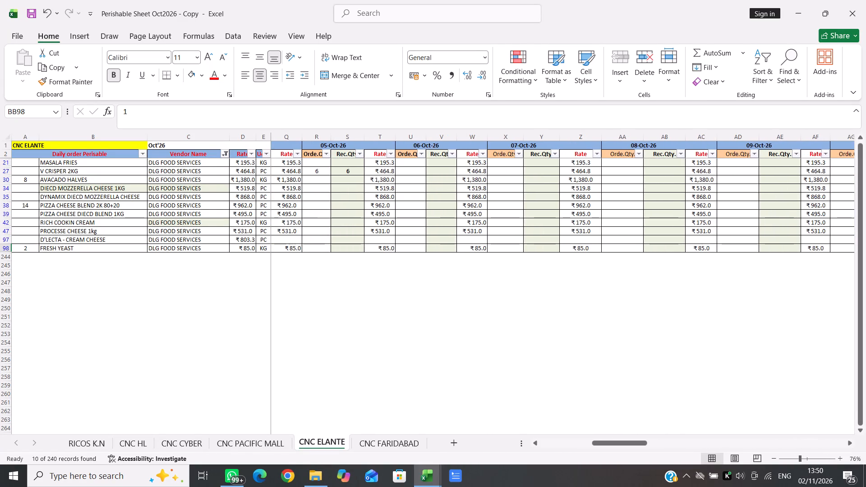
{"action": "scroll", "coordinate": [315, 186], "scroll_direction": "right", "scroll_amount": 3}
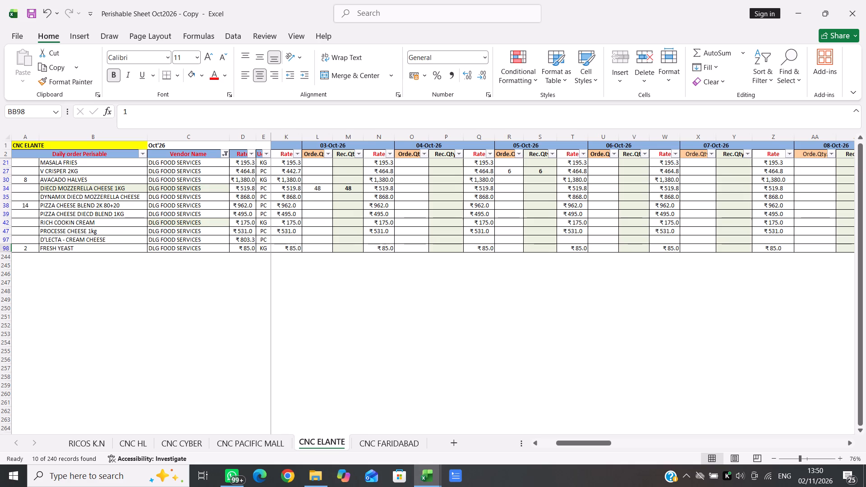
{"action": "scroll", "coordinate": [323, 189], "scroll_direction": "right", "scroll_amount": 3}
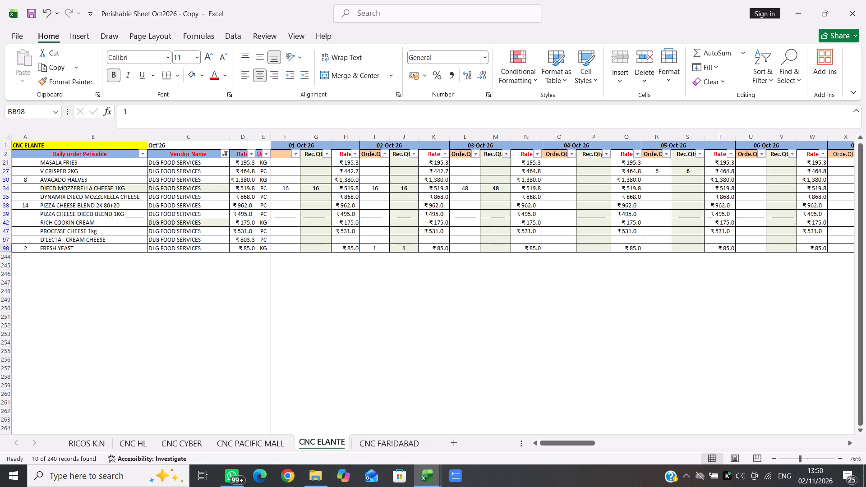
{"action": "left_click", "coordinate": [285, 248]}
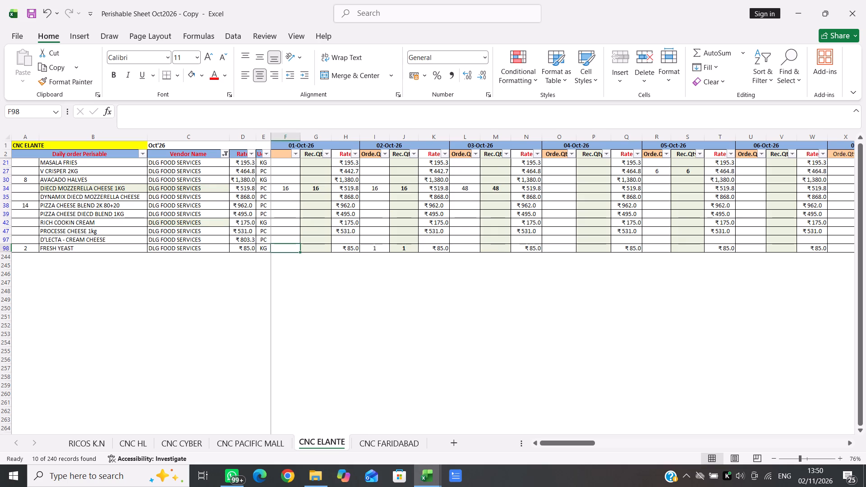
{"action": "key", "text": "1"}
{"action": "key", "text": "Right"}
{"action": "key", "text": "1"}
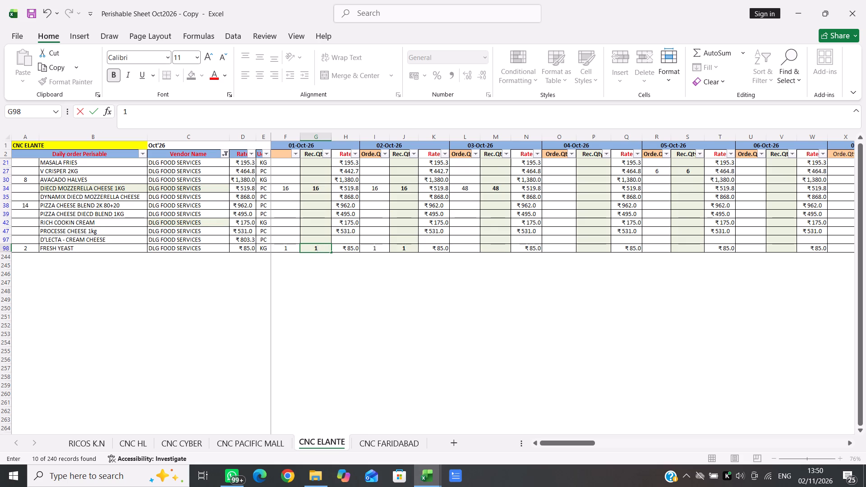
Set FRESH YEAST's main rate beside the unit to =85*1.05 and its rate between 01-Oct-26 and 02-Oct-26 to 89.3.
{"action": "left_click", "coordinate": [246, 248]}
{"action": "key", "text": "equal"}
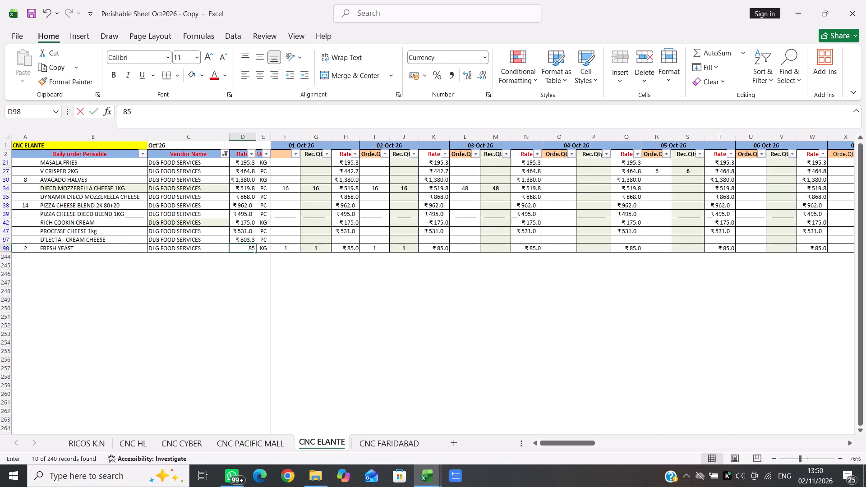
{"action": "type", "text": "85*1.05"}
{"action": "key", "text": "Return"}
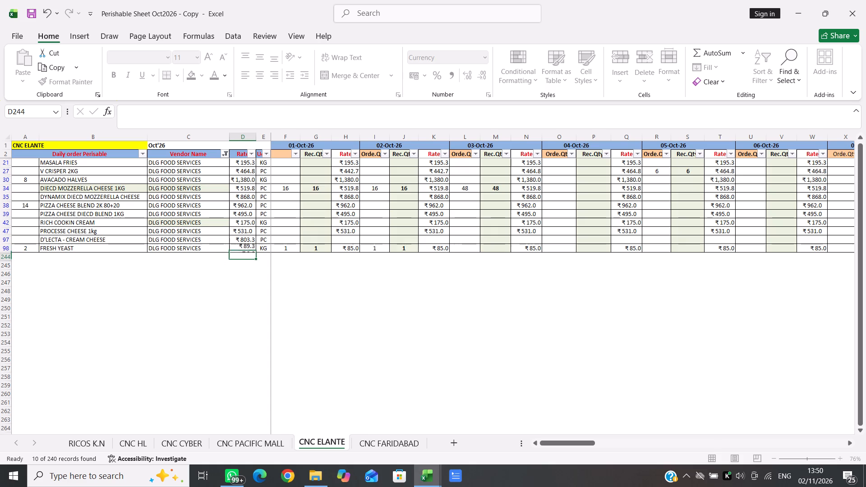
{"action": "left_click", "coordinate": [354, 249]}
{"action": "type", "text": "89.3"}
{"action": "key", "text": "Right"}
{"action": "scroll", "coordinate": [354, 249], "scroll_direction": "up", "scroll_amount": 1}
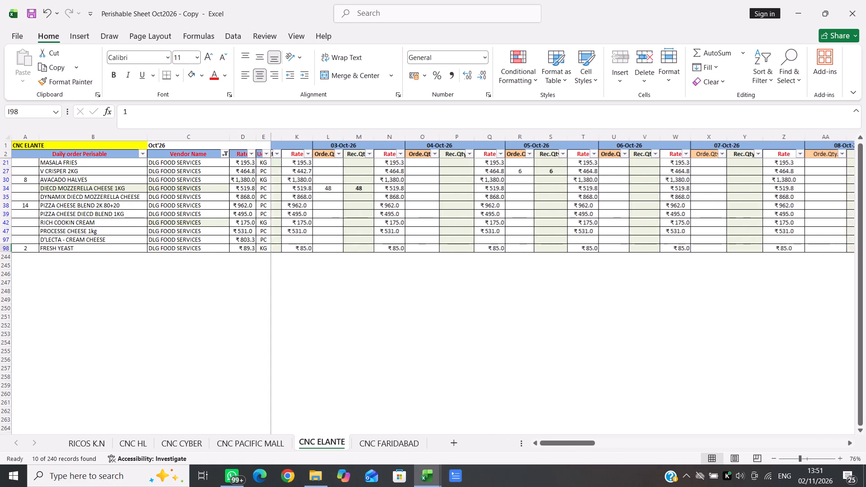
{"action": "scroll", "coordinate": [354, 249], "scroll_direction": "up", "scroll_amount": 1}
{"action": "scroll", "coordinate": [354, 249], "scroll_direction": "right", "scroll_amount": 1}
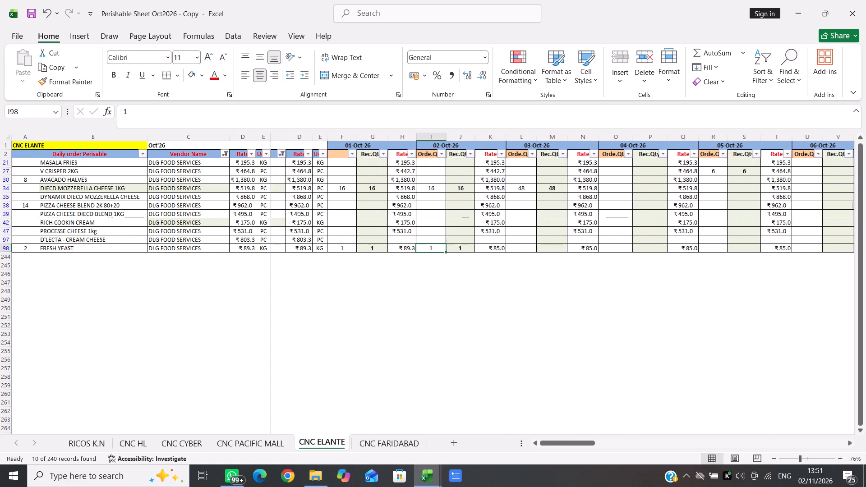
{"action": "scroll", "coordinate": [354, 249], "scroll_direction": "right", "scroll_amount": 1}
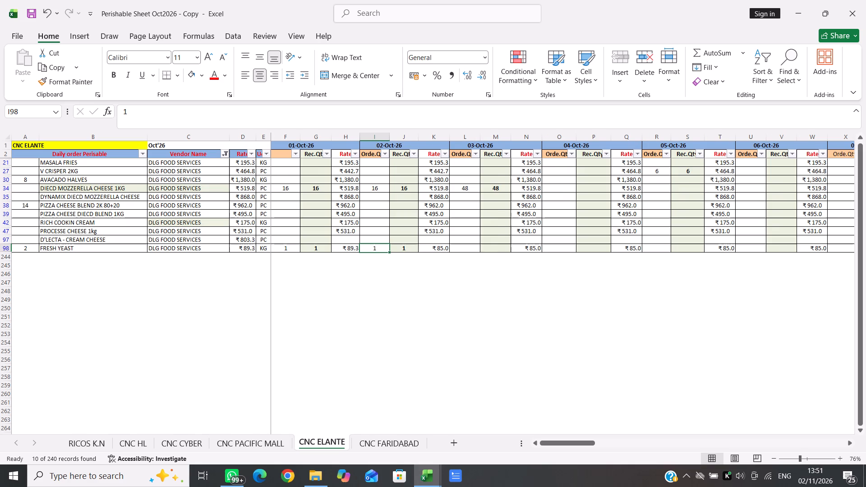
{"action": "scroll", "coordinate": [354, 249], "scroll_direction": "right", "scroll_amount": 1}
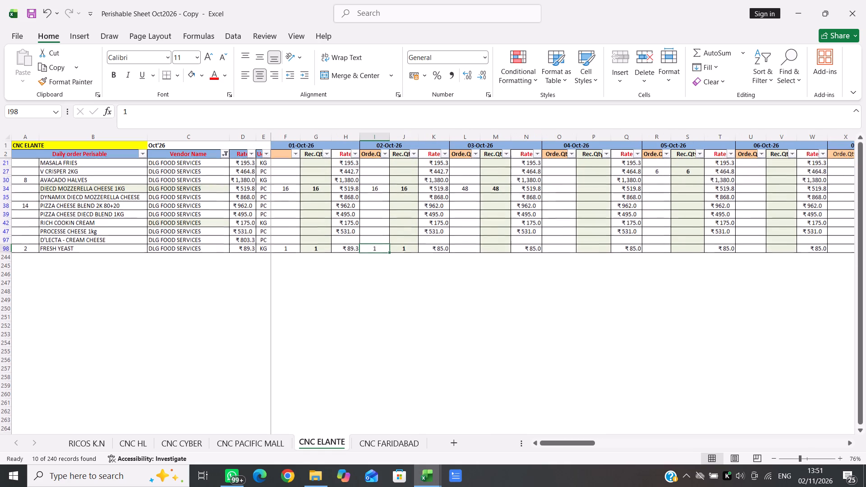
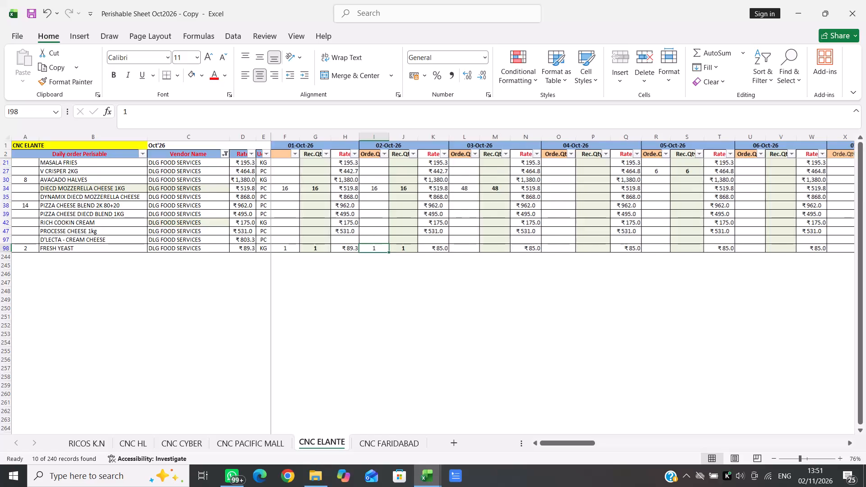
Review the DLG FOOD SERVICES quantities and rates across the daily columns through 31-Oct-26 on the CNC ELANTE sheet.
{"action": "scroll", "coordinate": [509, 240], "scroll_direction": "left", "scroll_amount": 4}
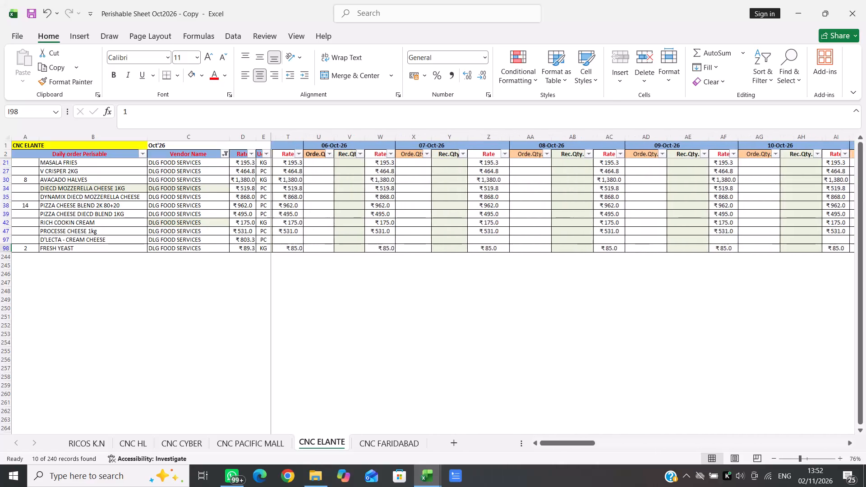
{"action": "scroll", "coordinate": [509, 240], "scroll_direction": "left", "scroll_amount": 12}
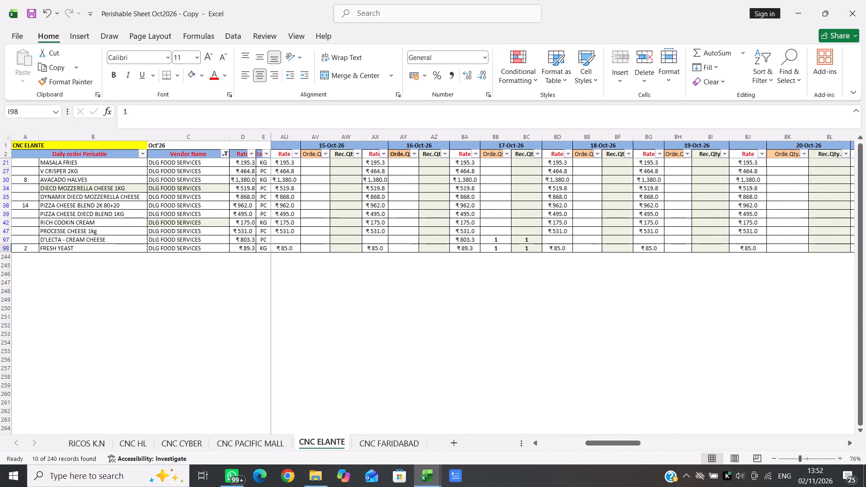
{"action": "scroll", "coordinate": [509, 240], "scroll_direction": "left", "scroll_amount": 1}
{"action": "scroll", "coordinate": [467, 252], "scroll_direction": "left", "scroll_amount": 8}
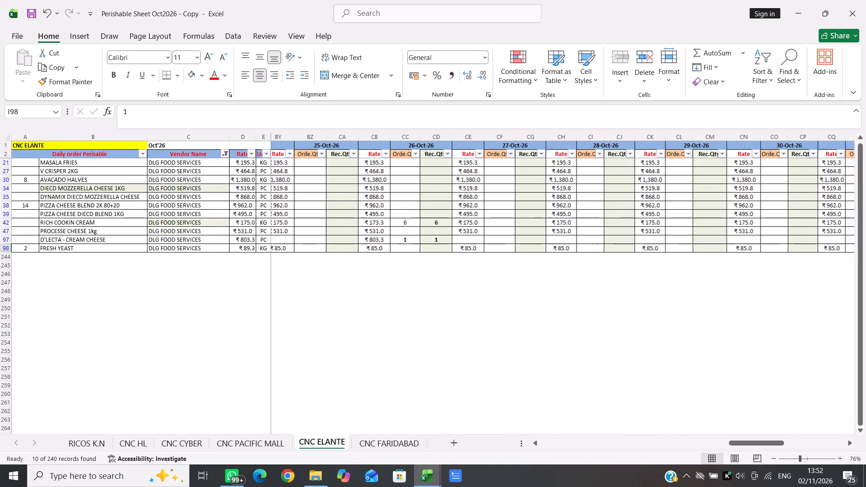
{"action": "scroll", "coordinate": [467, 252], "scroll_direction": "left", "scroll_amount": 2}
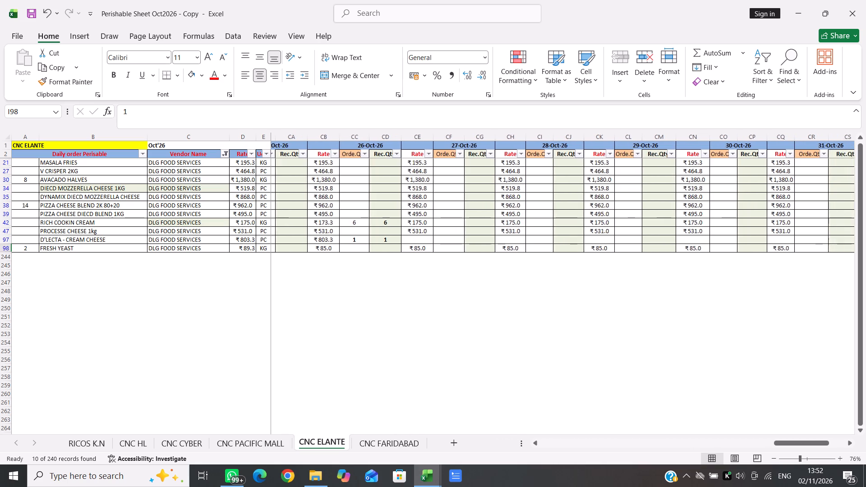
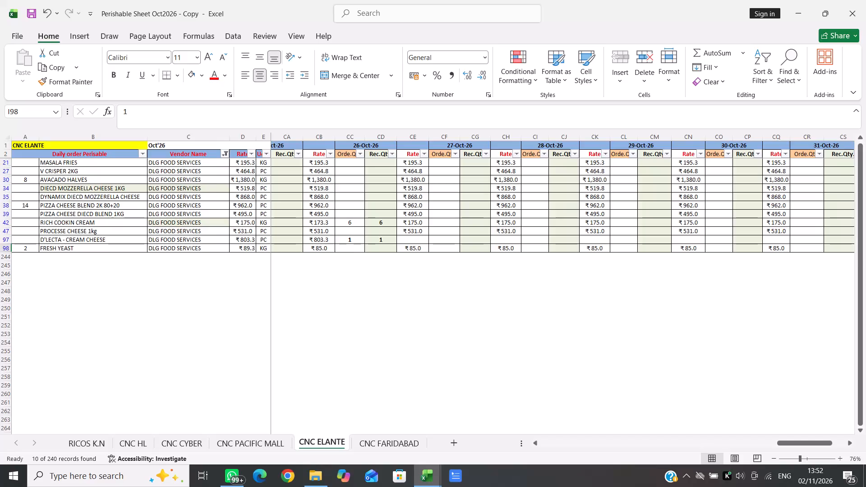
Save the perishable sheet workbook.
{"action": "key", "text": "ctrl+s"}
Clear the Vendor Name filter on the CNC ELANTE sheet.
{"action": "left_click", "coordinate": [227, 154]}
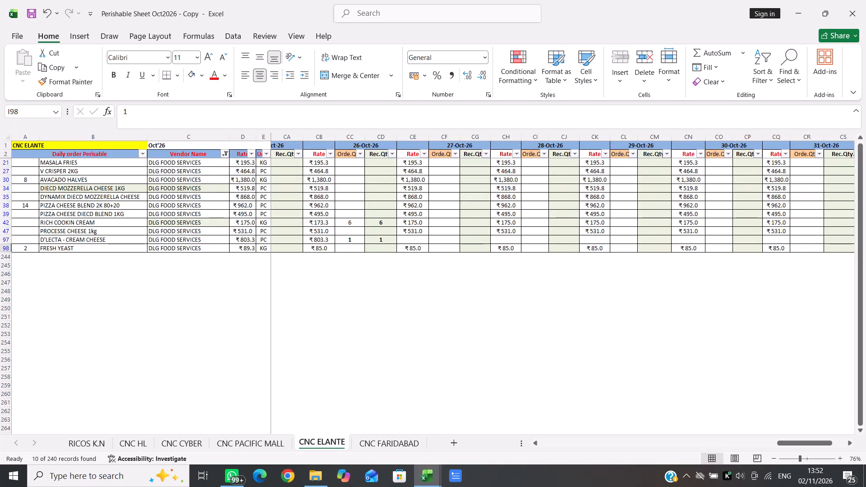
{"action": "left_click", "coordinate": [179, 287]}
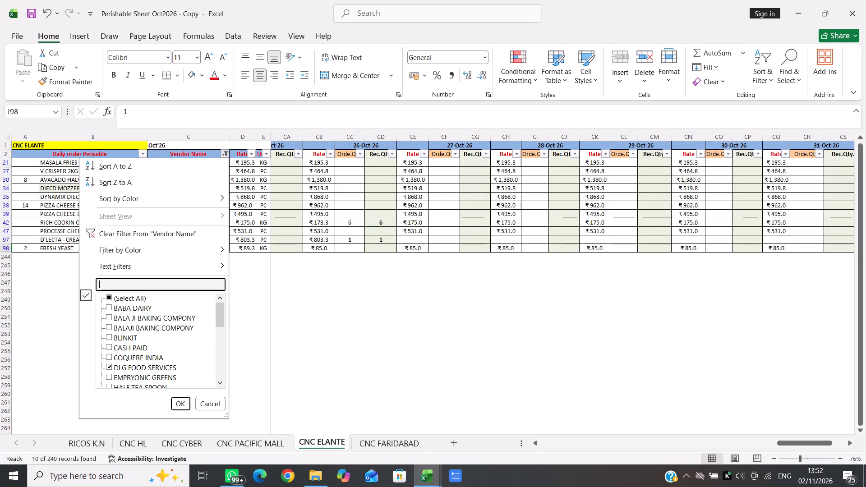
{"action": "left_click", "coordinate": [159, 231]}
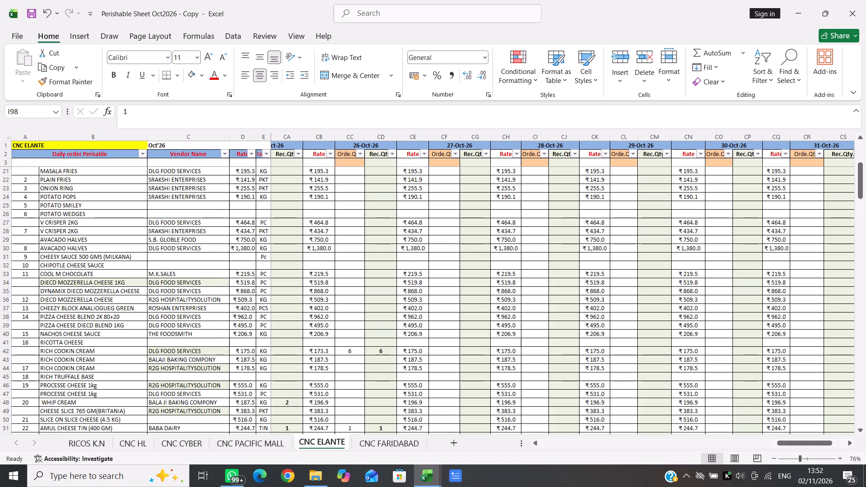
Search the CNC ELANTE sheet for EDI to locate the edible flower rows.
{"action": "key", "text": "ctrl+f"}
{"action": "key", "text": "BackSpace"}
{"action": "key", "text": "BackSpace"}
{"action": "key", "text": "BackSpace"}
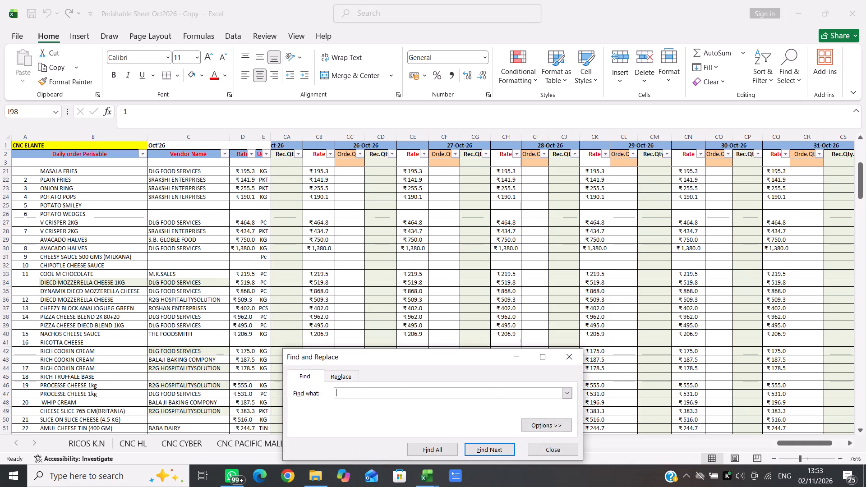
{"action": "type", "text": "EDI"}
{"action": "key", "text": "Return"}
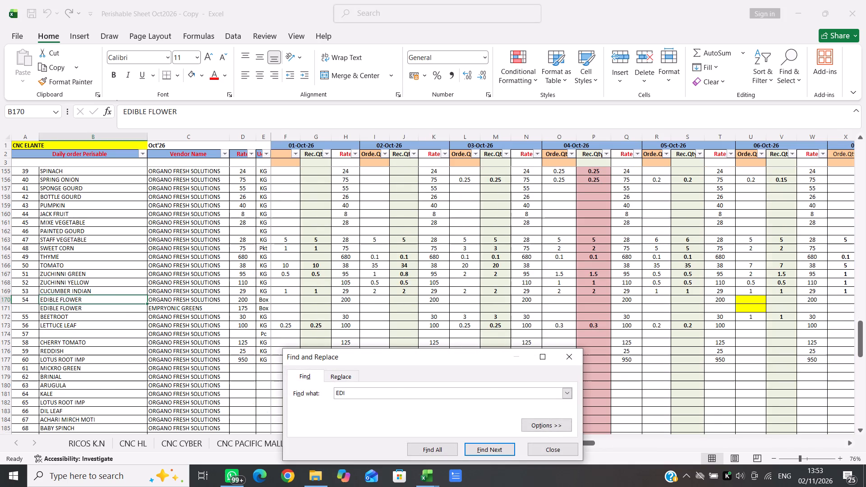
{"action": "left_click", "coordinate": [566, 357]}
Replace the yellow formatting of both EDIBLE FLOWER order-quantity cells under 06-Oct-26 with the CUCUMBER INDIAN cell's format, leaving them empty.
{"action": "scroll", "coordinate": [566, 357], "scroll_direction": "left", "scroll_amount": 2}
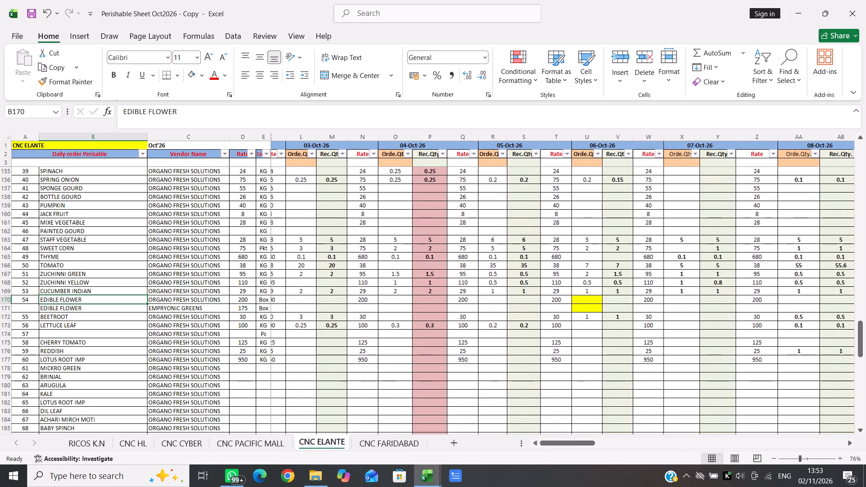
{"action": "scroll", "coordinate": [566, 357], "scroll_direction": "left", "scroll_amount": 2}
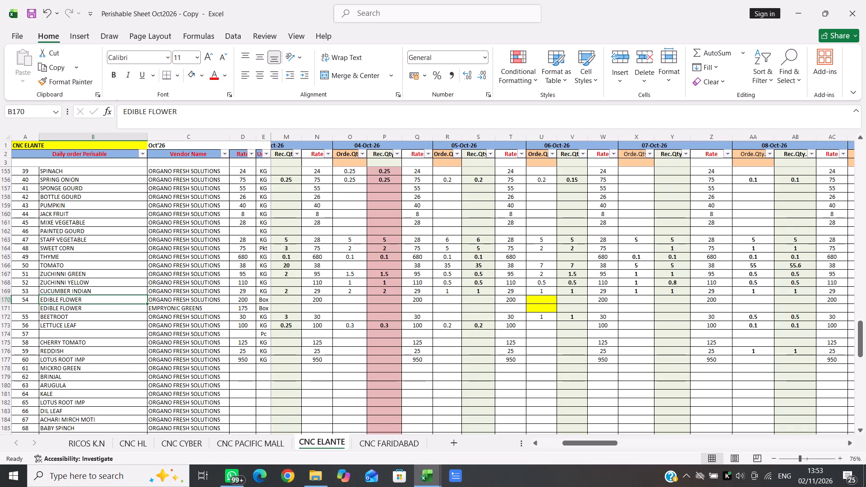
{"action": "key", "text": "Down"}
{"action": "key", "text": "Right"}
{"action": "key", "text": "Right"}
{"action": "key", "text": "Right"}
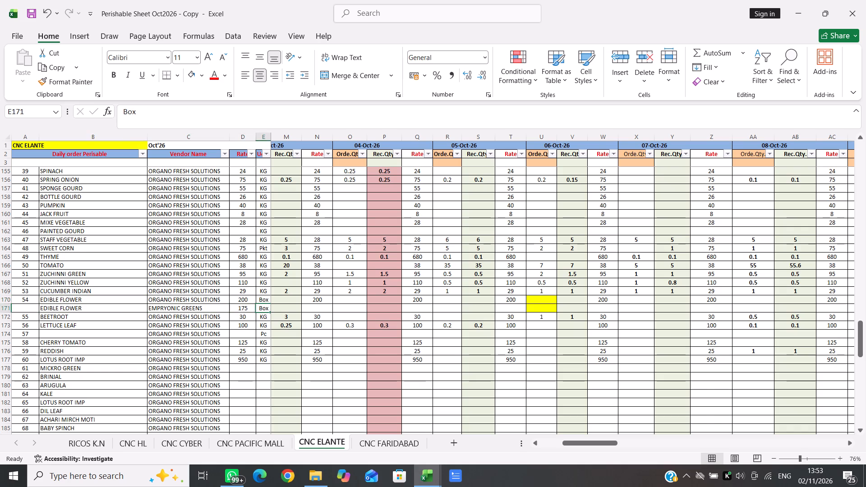
{"action": "scroll", "coordinate": [566, 357], "scroll_direction": "left", "scroll_amount": 3}
{"action": "scroll", "coordinate": [566, 357], "scroll_direction": "right", "scroll_amount": 1}
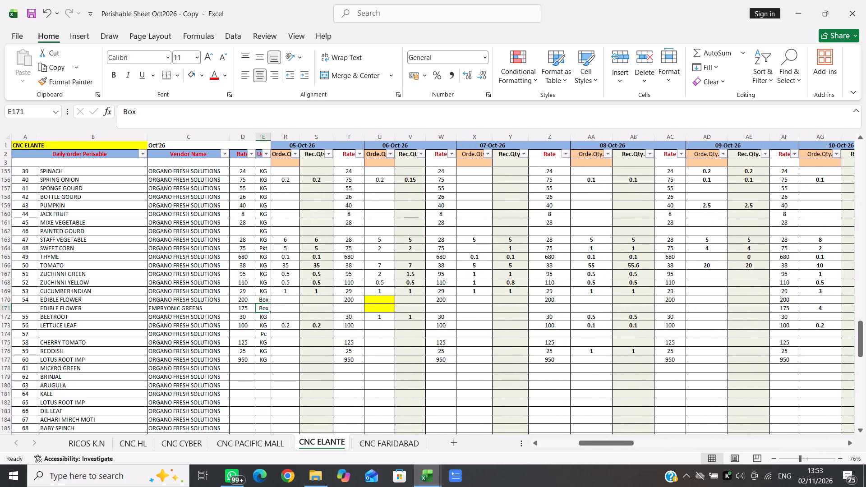
{"action": "left_click", "coordinate": [380, 290]}
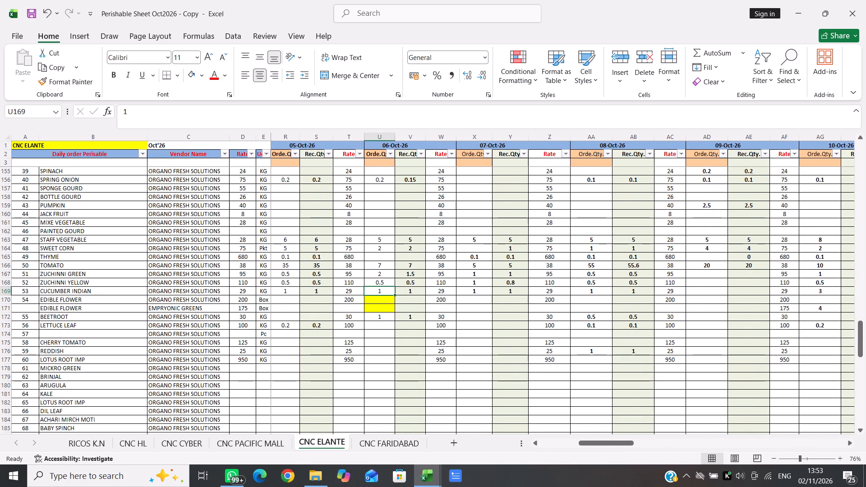
{"action": "key", "text": "ctrl+c"}
{"action": "key", "text": "Down"}
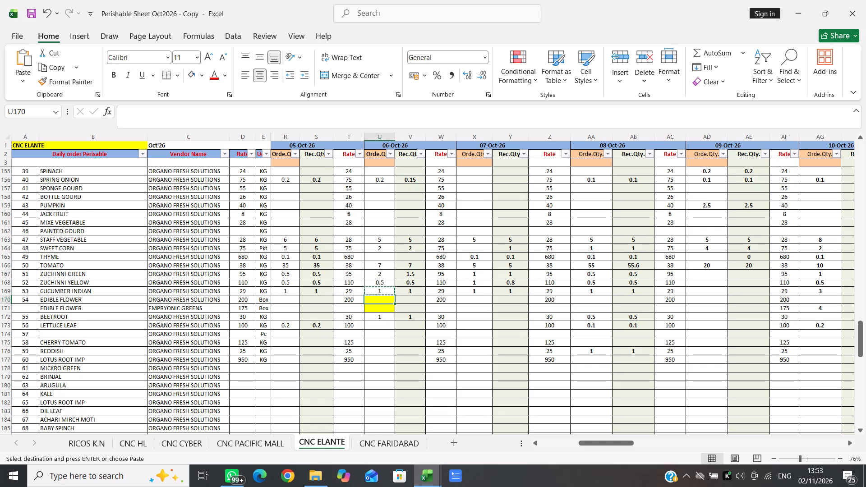
{"action": "key", "text": "shift+Down"}
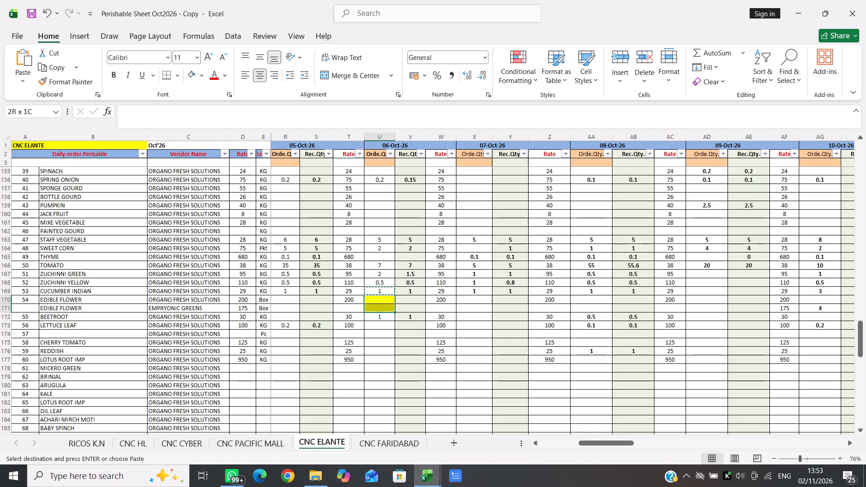
{"action": "key", "text": "Return"}
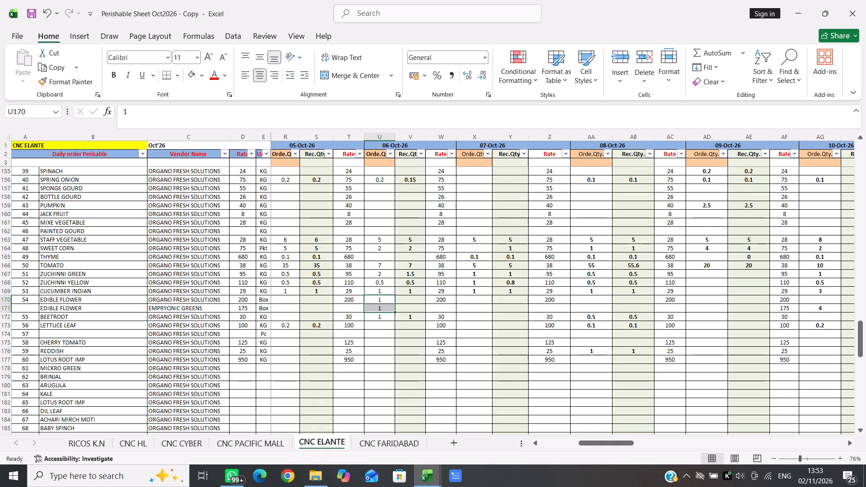
{"action": "key", "text": "ctrl+c"}
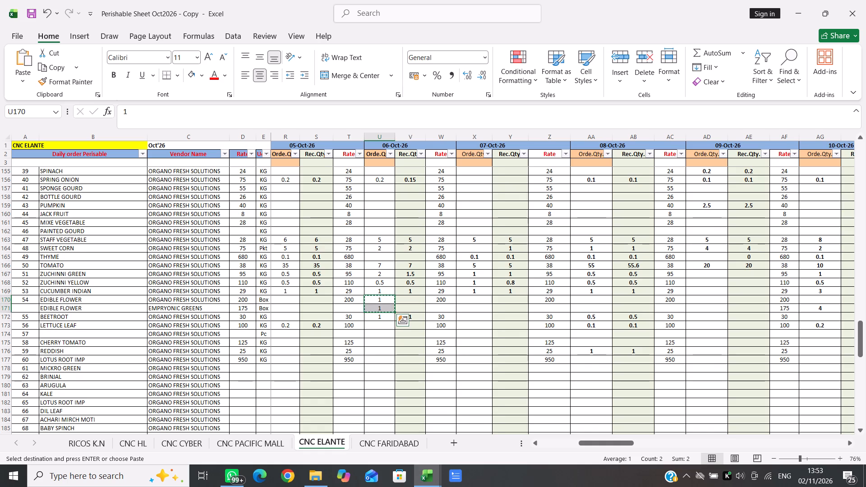
{"action": "key", "text": "Delete"}
{"action": "left_click", "coordinate": [372, 338]}
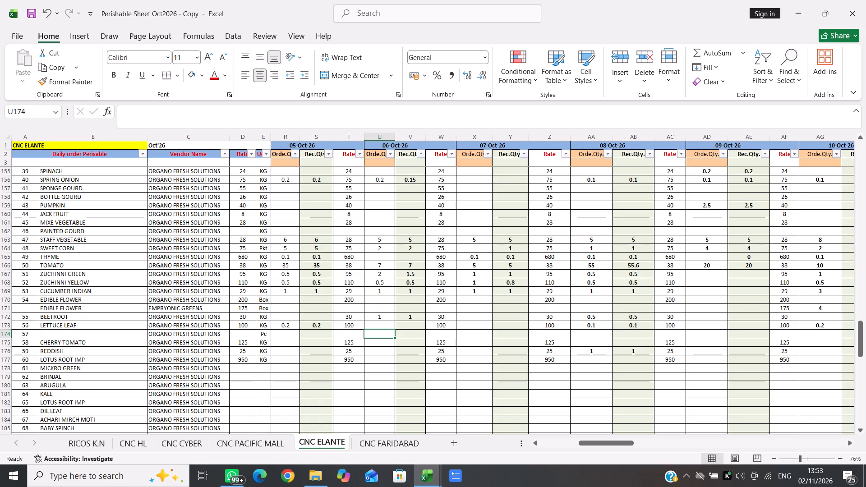
Examine the EDIBLE FLOWER quantities and rates in the daily columns through 14-Oct-26.
{"action": "scroll", "coordinate": [372, 338], "scroll_direction": "left", "scroll_amount": 2}
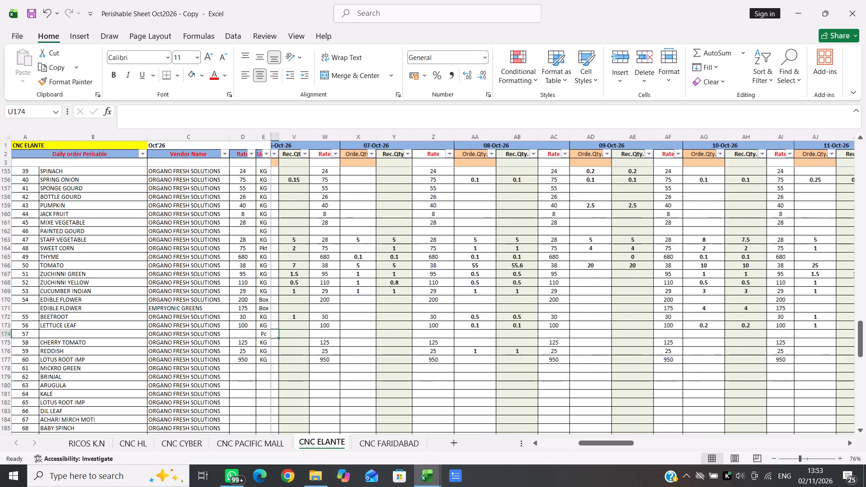
{"action": "scroll", "coordinate": [372, 338], "scroll_direction": "left", "scroll_amount": 3}
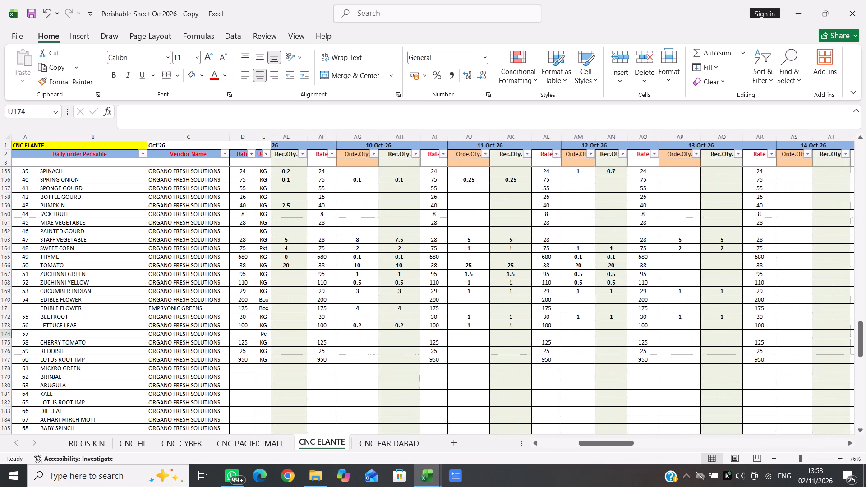
{"action": "scroll", "coordinate": [372, 338], "scroll_direction": "left", "scroll_amount": 2}
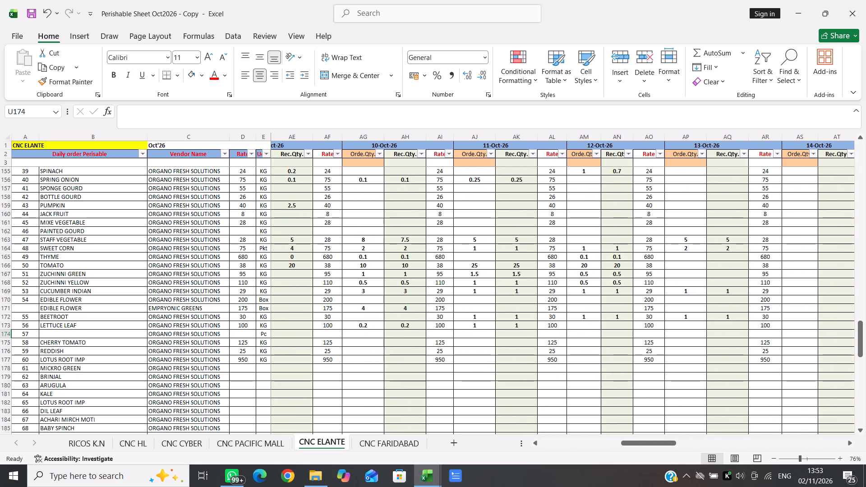
{"action": "scroll", "coordinate": [321, 304], "scroll_direction": "left", "scroll_amount": 1}
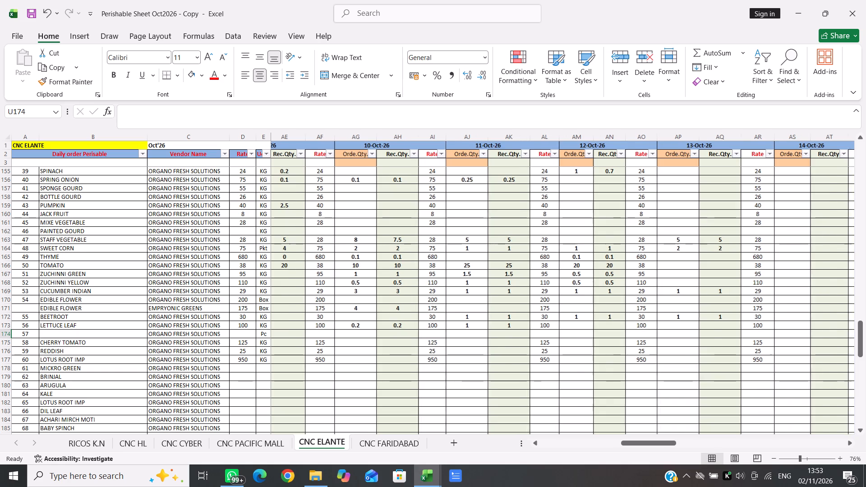
{"action": "scroll", "coordinate": [321, 304], "scroll_direction": "left", "scroll_amount": 2}
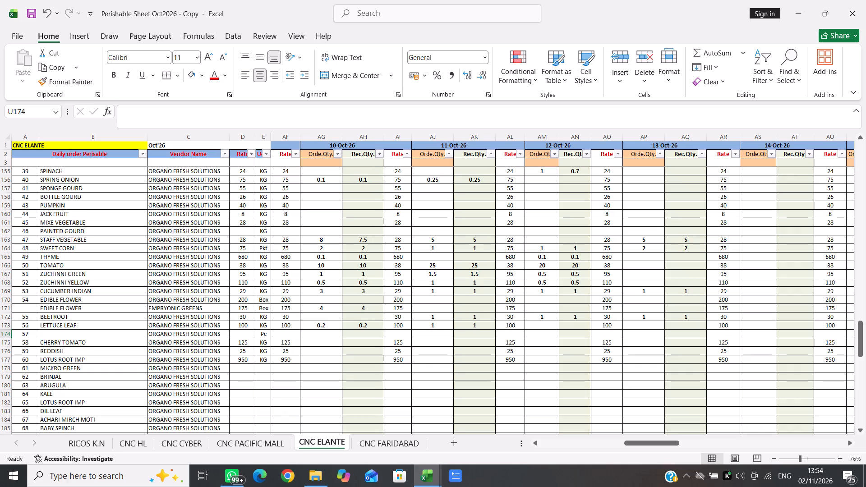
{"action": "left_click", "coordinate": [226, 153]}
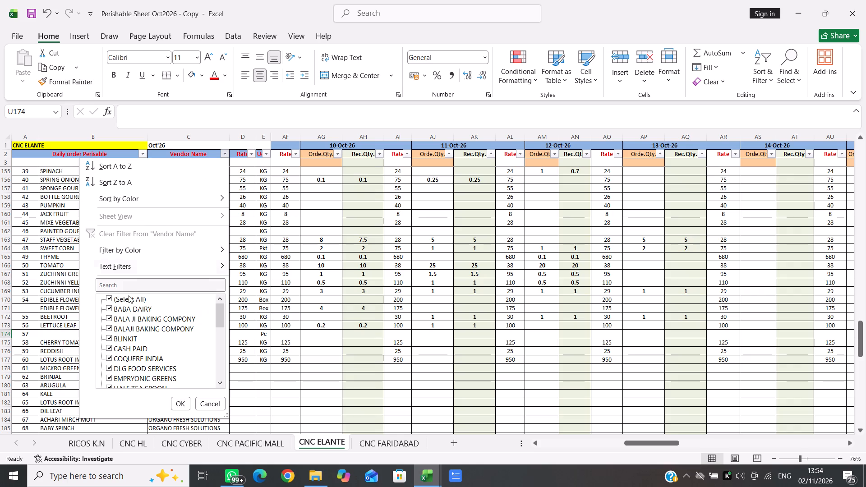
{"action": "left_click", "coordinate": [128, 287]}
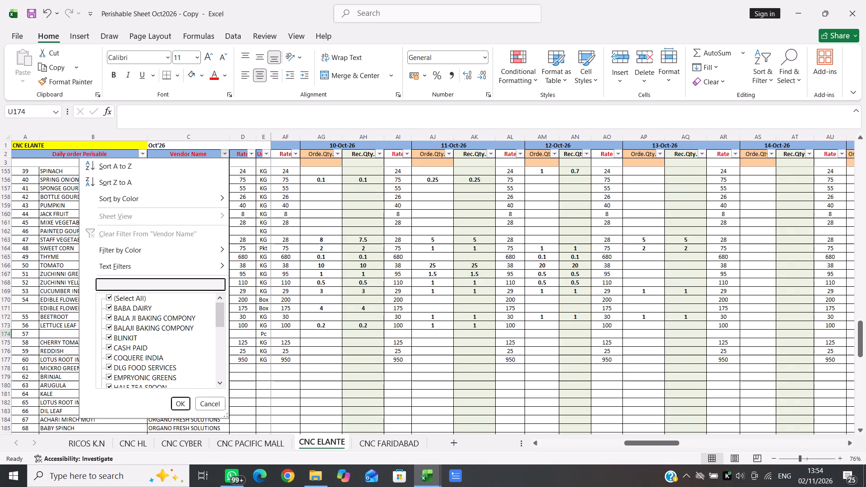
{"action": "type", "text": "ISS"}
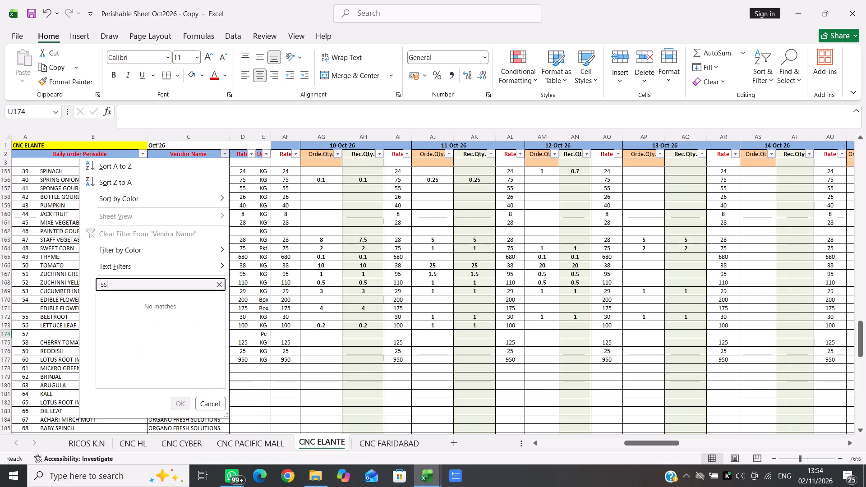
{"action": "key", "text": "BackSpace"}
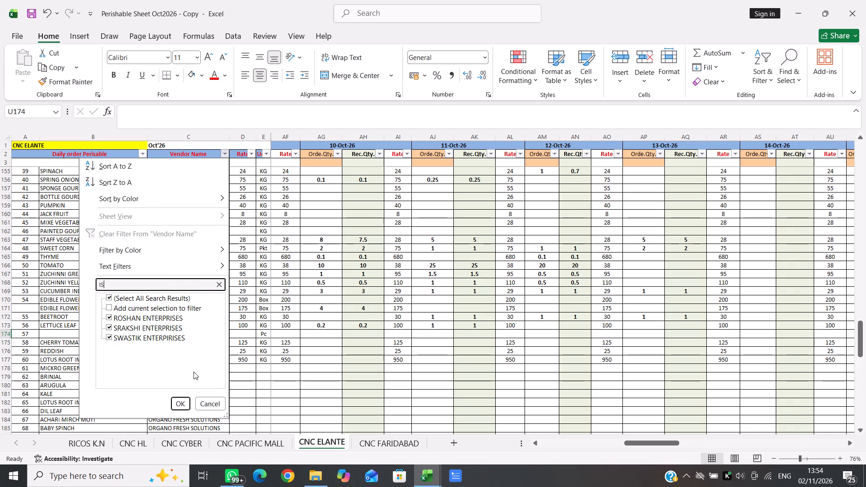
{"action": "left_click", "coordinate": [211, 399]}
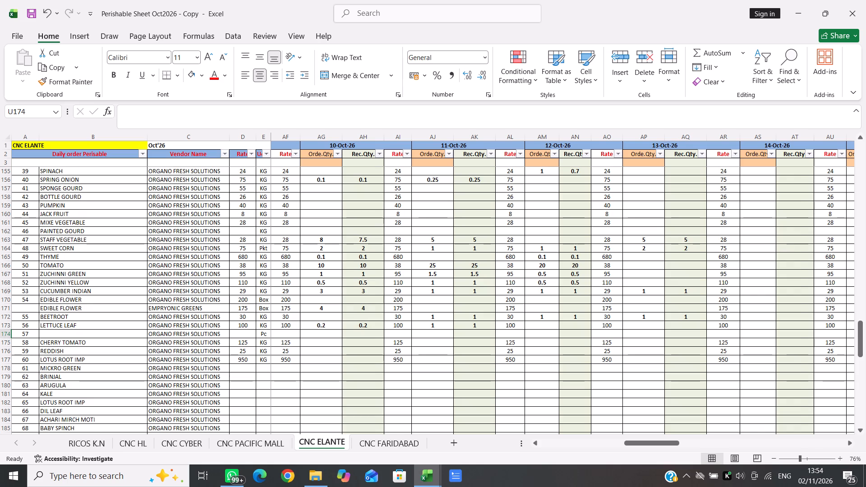
Search the CNC ELANTE sheet for CORR.
{"action": "scroll", "coordinate": [232, 301], "scroll_direction": "up", "scroll_amount": 3}
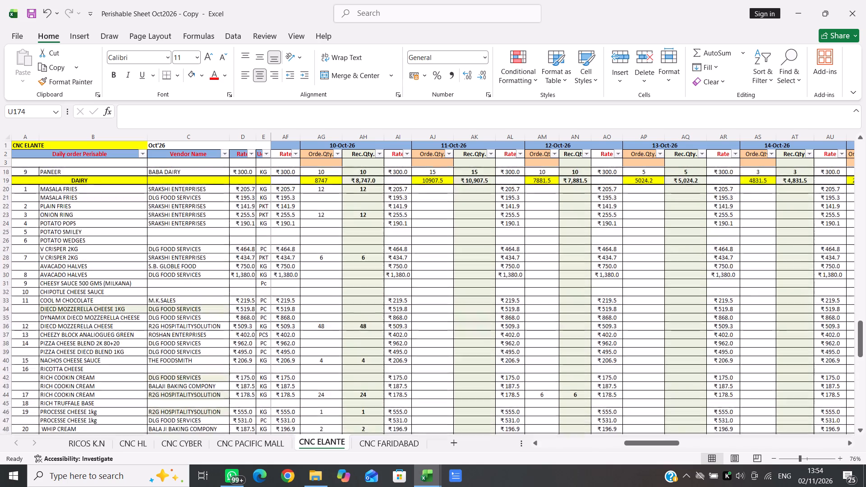
{"action": "key", "text": "ctrl+f"}
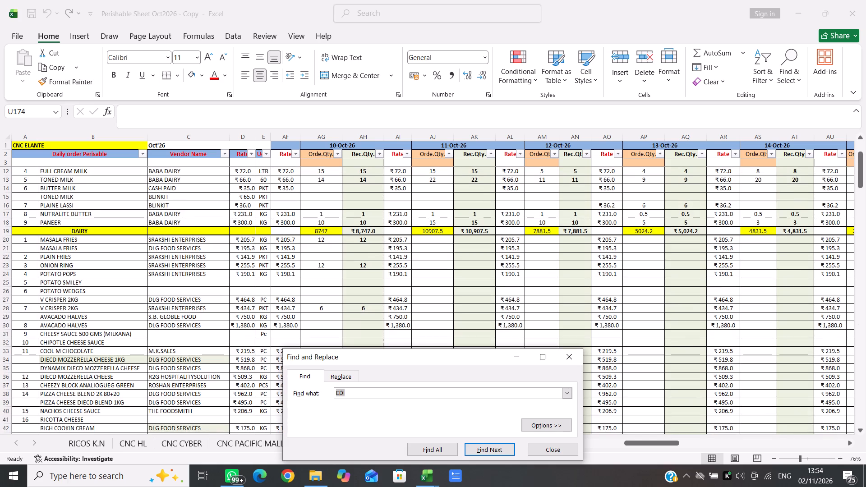
{"action": "key", "text": "BackSpace"}
{"action": "key", "text": "BackSpace"}
{"action": "type", "text": "CORR"}
{"action": "key", "text": "Return"}
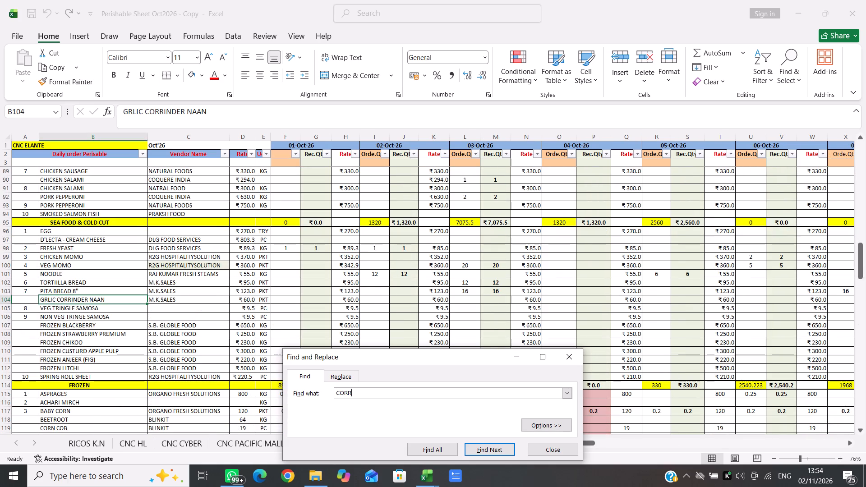
{"action": "left_click", "coordinate": [565, 356]}
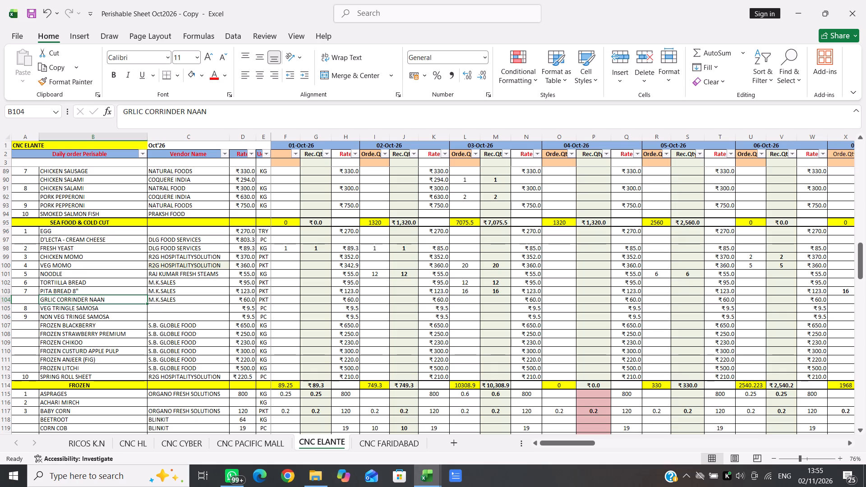
Search the CNC ELANTE sheet for POK, and close the search.
{"action": "key", "text": "ctrl+f"}
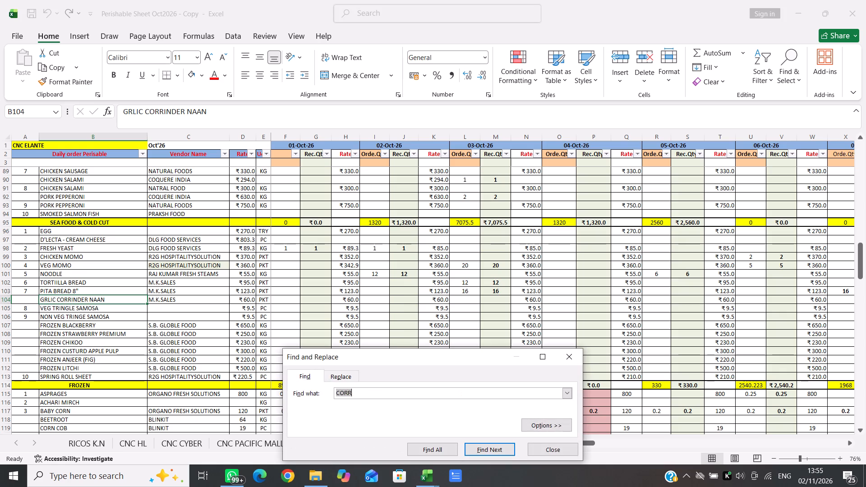
{"action": "key", "text": "BackSpace"}
{"action": "key", "text": "BackSpace"}
{"action": "type", "text": "PA"}
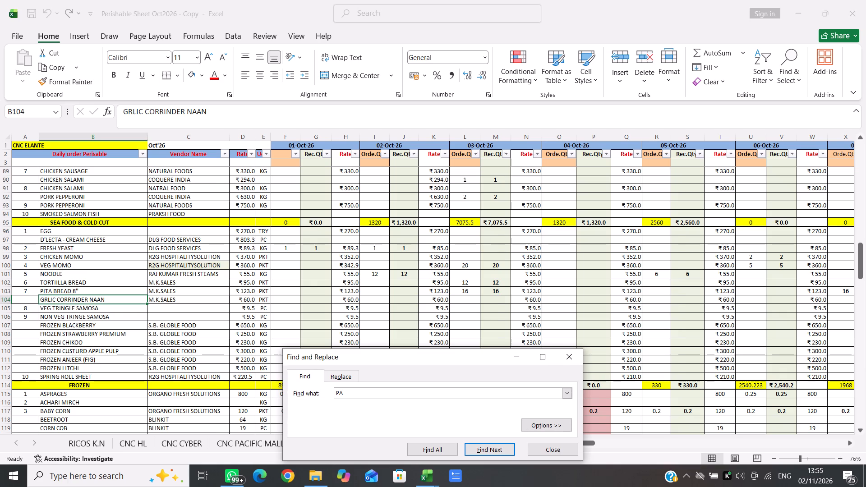
{"action": "key", "text": "BackSpace"}
{"action": "key", "text": "o"}
{"action": "key", "text": "k"}
{"action": "key", "text": "Return"}
{"action": "key", "text": "Return"}
{"action": "left_click", "coordinate": [570, 352]}
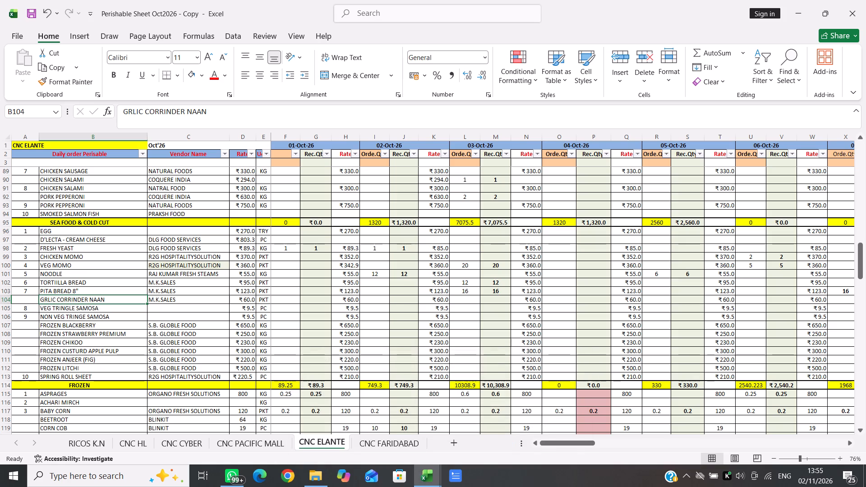
Examine the frozen items' daily quantities and rates on the CNC ELANTE sheet across the October date columns through 31-Oct-26.
{"action": "scroll", "coordinate": [56, 324], "scroll_direction": "down", "scroll_amount": 1}
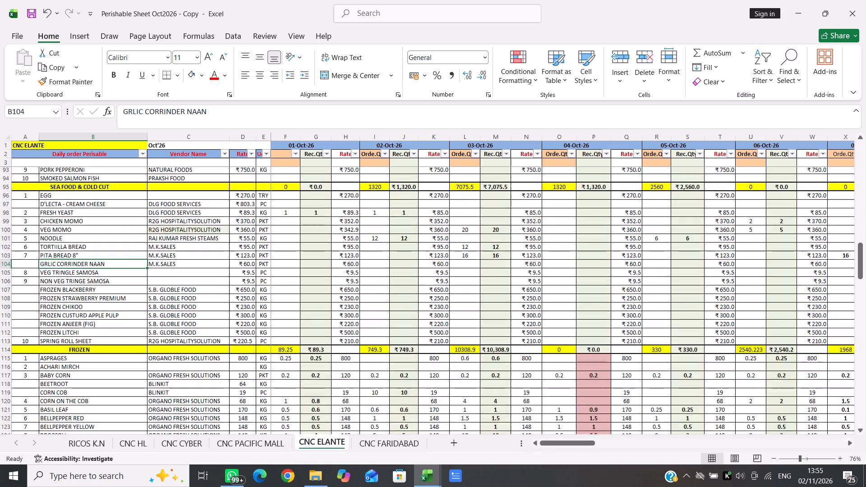
{"action": "scroll", "coordinate": [56, 324], "scroll_direction": "down", "scroll_amount": 1}
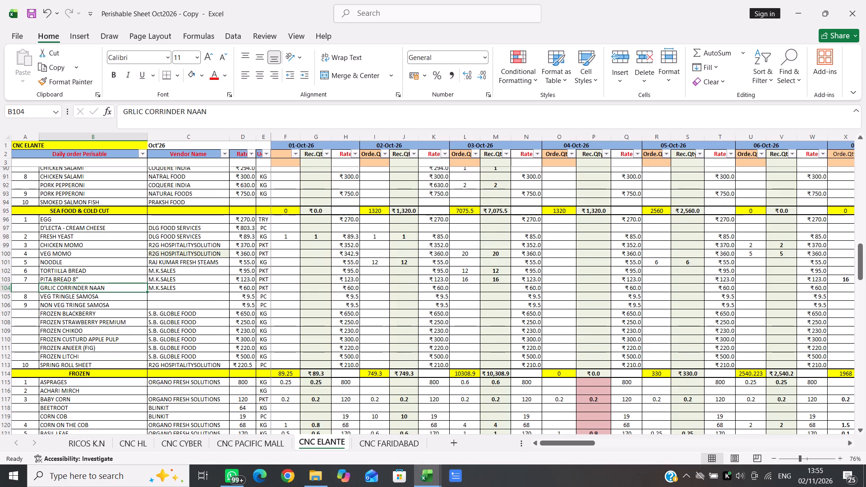
{"action": "scroll", "coordinate": [325, 303], "scroll_direction": "left", "scroll_amount": 2}
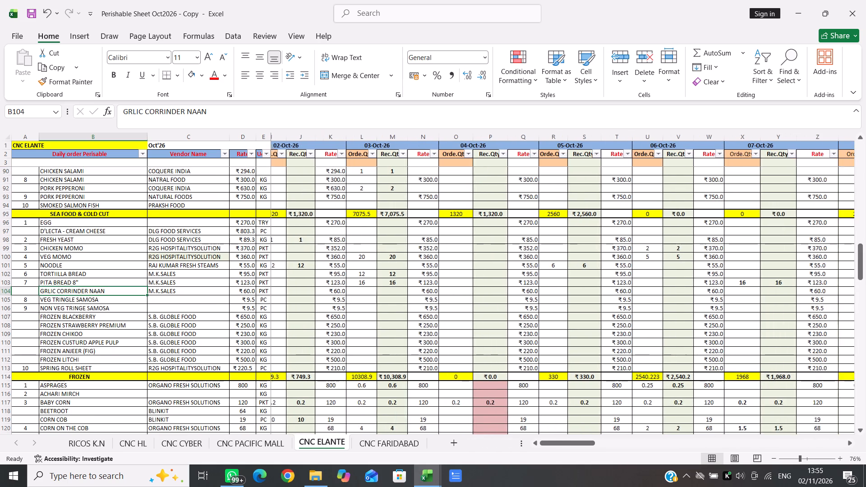
{"action": "scroll", "coordinate": [325, 303], "scroll_direction": "left", "scroll_amount": 9}
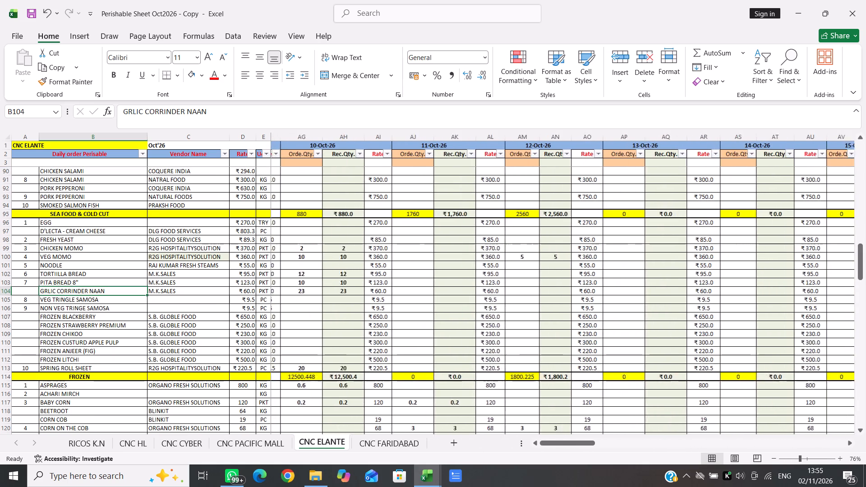
{"action": "scroll", "coordinate": [325, 303], "scroll_direction": "left", "scroll_amount": 2}
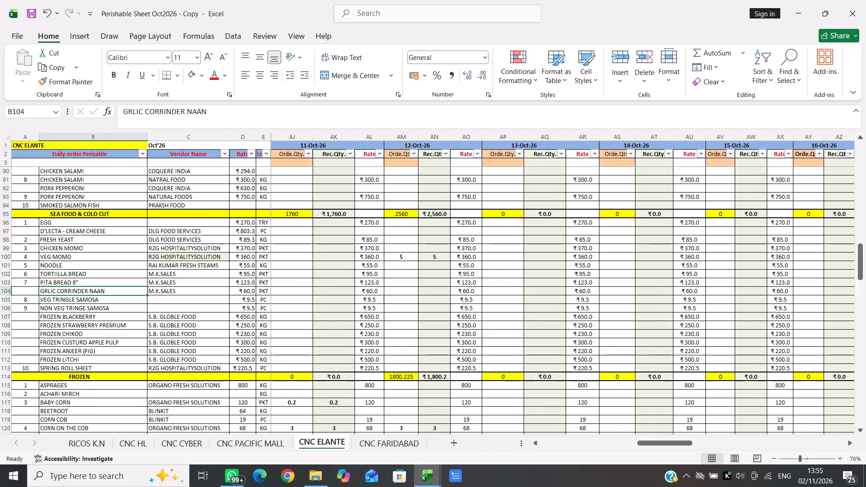
{"action": "scroll", "coordinate": [325, 303], "scroll_direction": "left", "scroll_amount": 15}
{"action": "scroll", "coordinate": [325, 303], "scroll_direction": "right", "scroll_amount": 4}
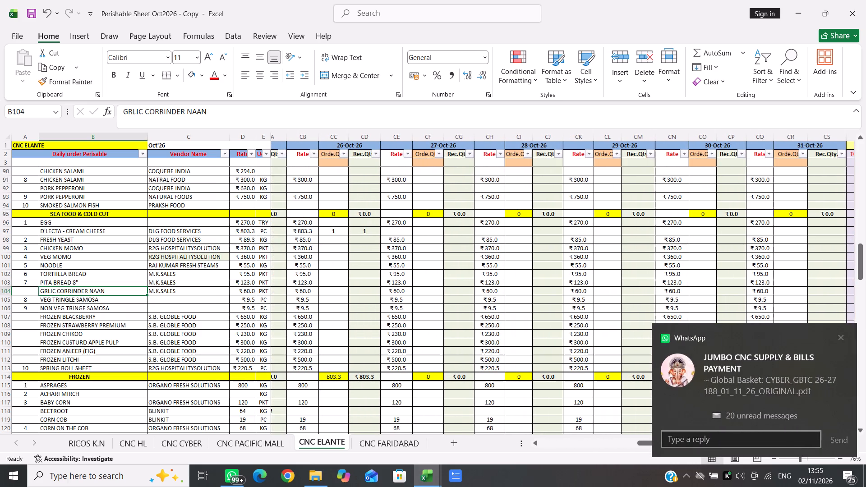
{"action": "scroll", "coordinate": [325, 303], "scroll_direction": "right", "scroll_amount": 2}
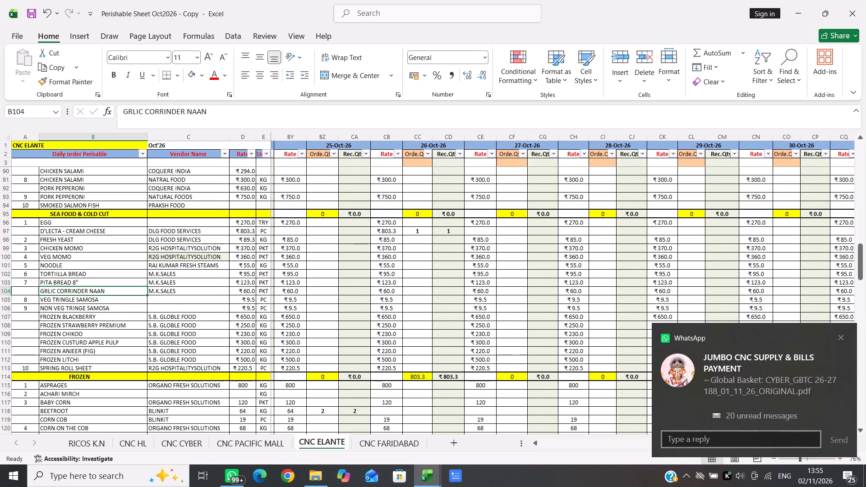
{"action": "scroll", "coordinate": [325, 303], "scroll_direction": "right", "scroll_amount": 2}
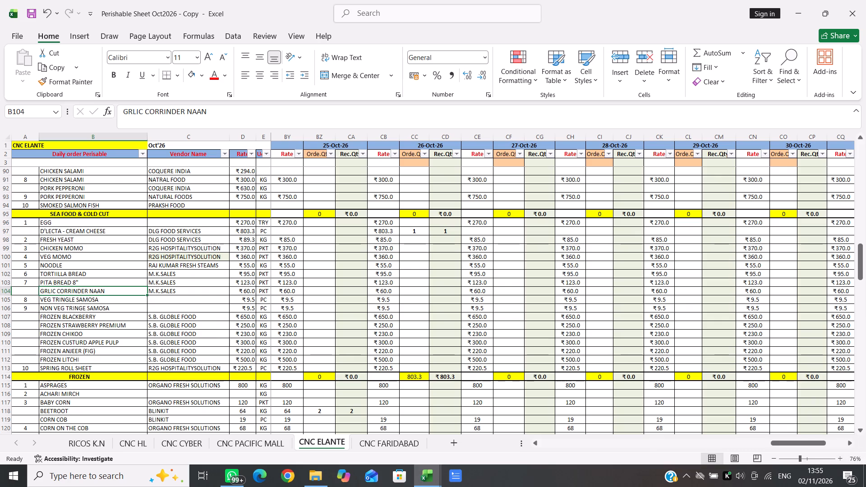
Insert several blank rows directly above VEG TRINGLE SAMOSA, below GRLIC CORRINDER NAAN, on the CNC ELANTE sheet.
{"action": "left_click", "coordinate": [70, 298]}
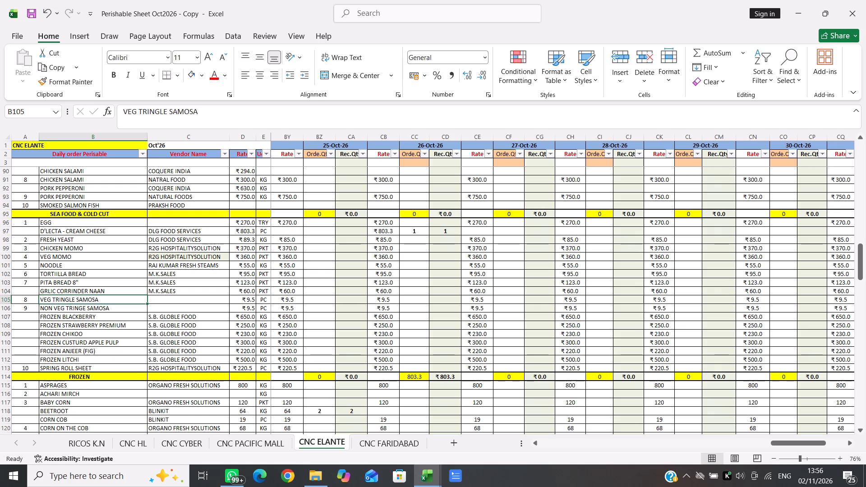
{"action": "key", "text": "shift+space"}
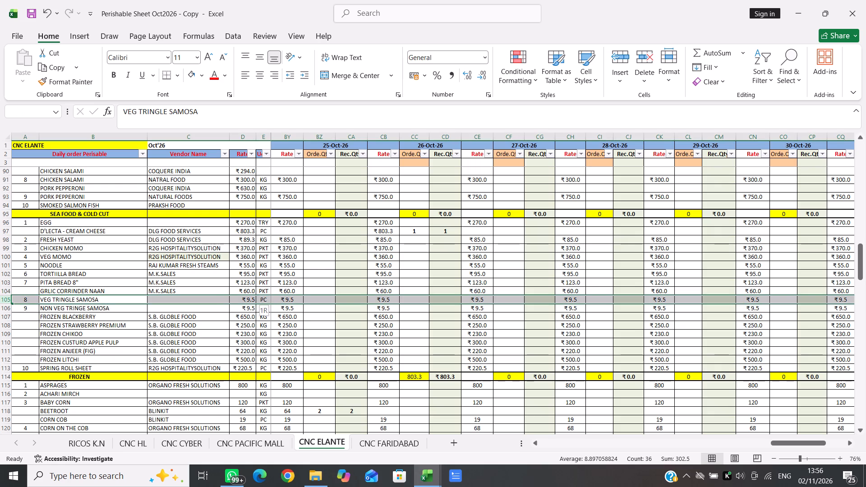
{"action": "key", "text": "ctrl+shift+equal"}
{"action": "key", "text": "ctrl+shift+equal"}
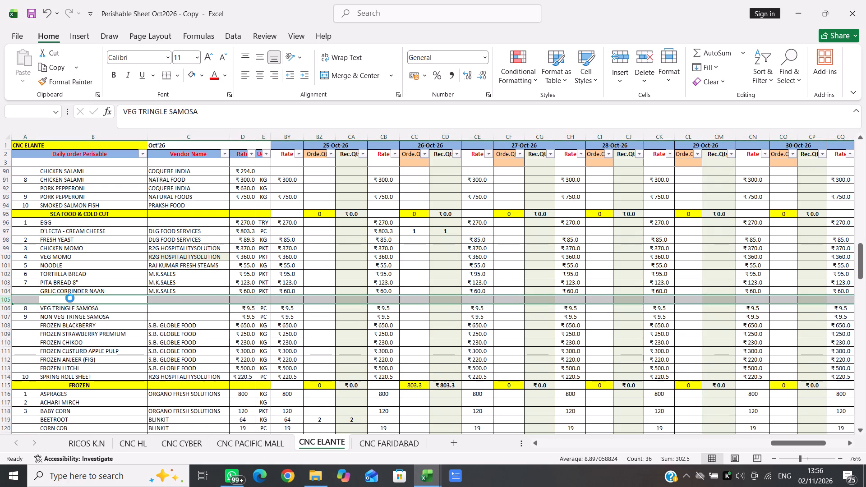
{"action": "key", "text": "ctrl+shift+equal"}
{"action": "key", "text": "ctrl+shift+equal"}
{"action": "key", "text": "ctrl+shift+equal"}
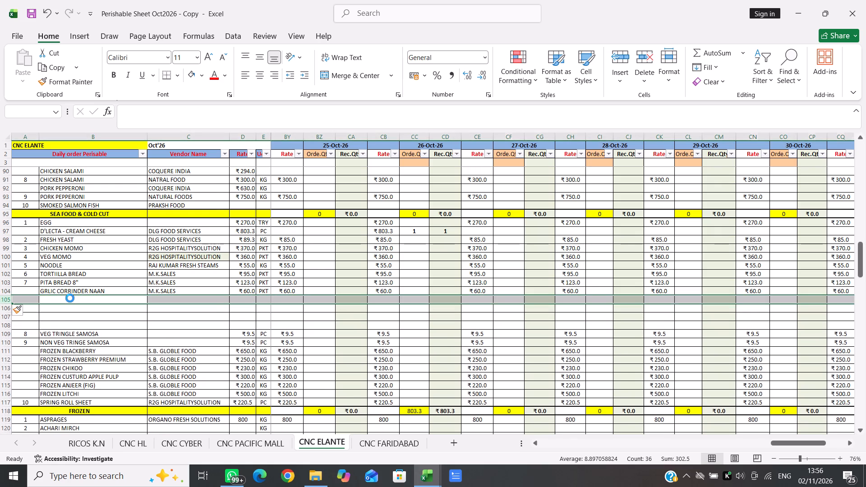
Overwrite the item name in the row directly below PITA BREAD with CORRINDER CHICKEN DIMSUM.
{"action": "double_click", "coordinate": [70, 298]}
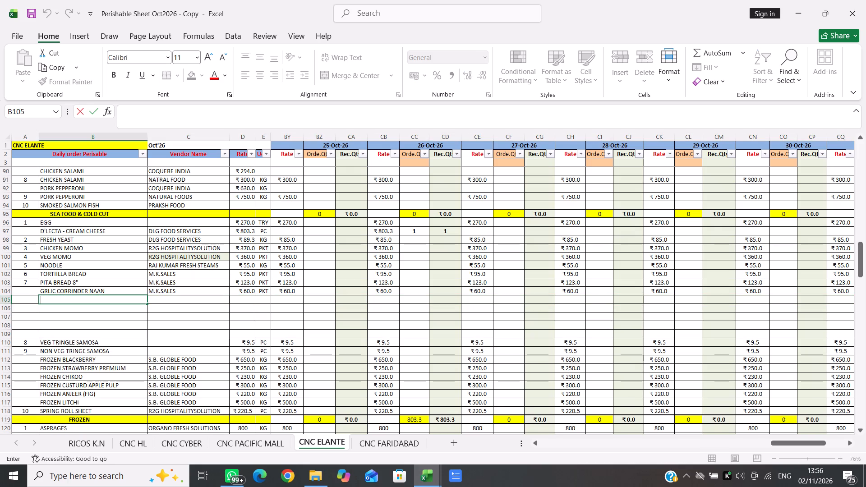
{"action": "left_click", "coordinate": [74, 290]}
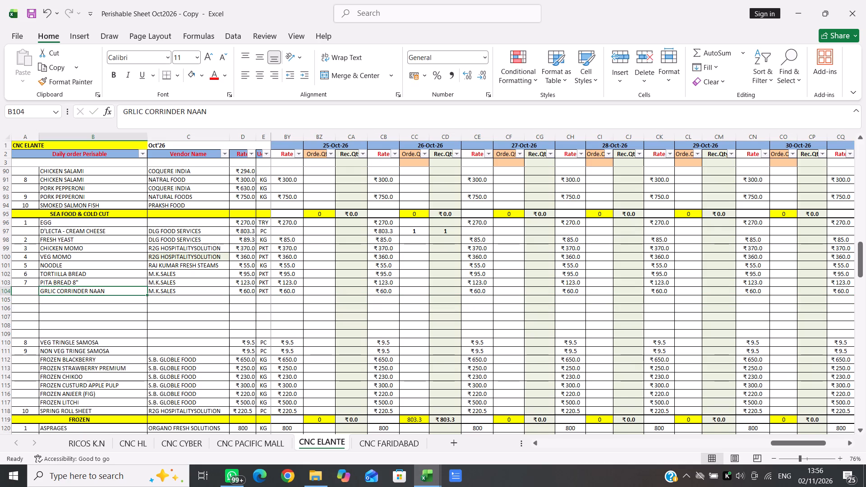
{"action": "left_click", "coordinate": [72, 297]}
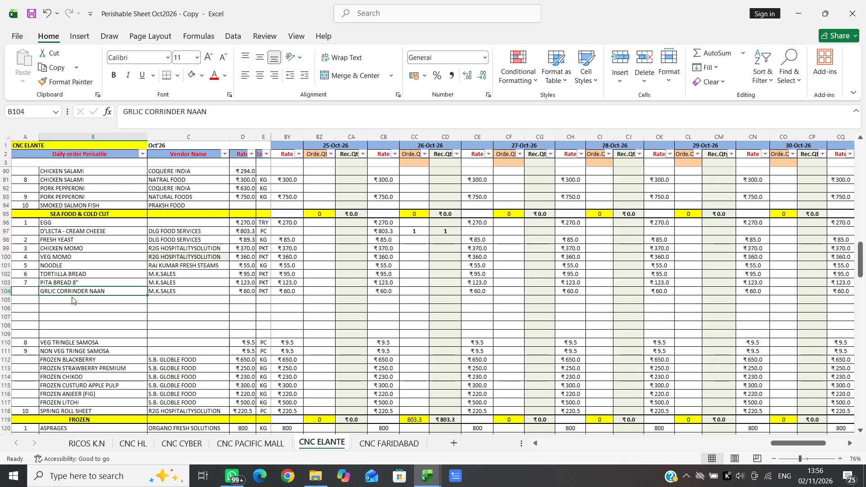
{"action": "type", "text": "CO"}
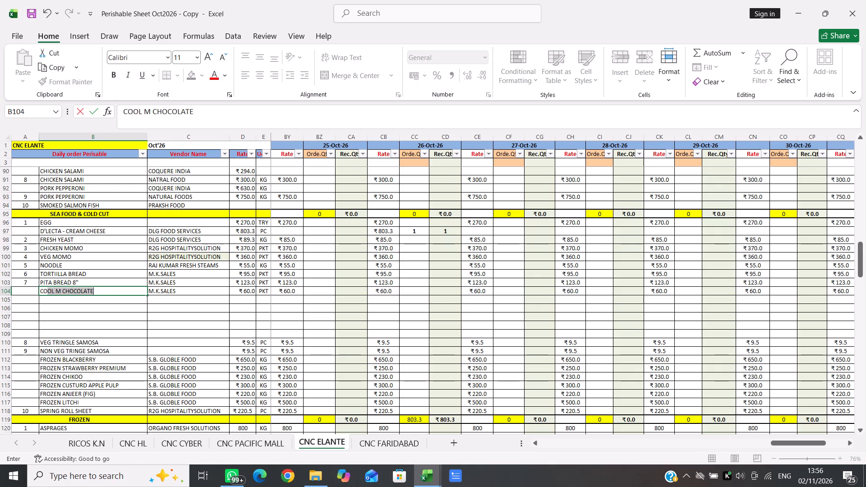
{"action": "type", "text": "RRI"}
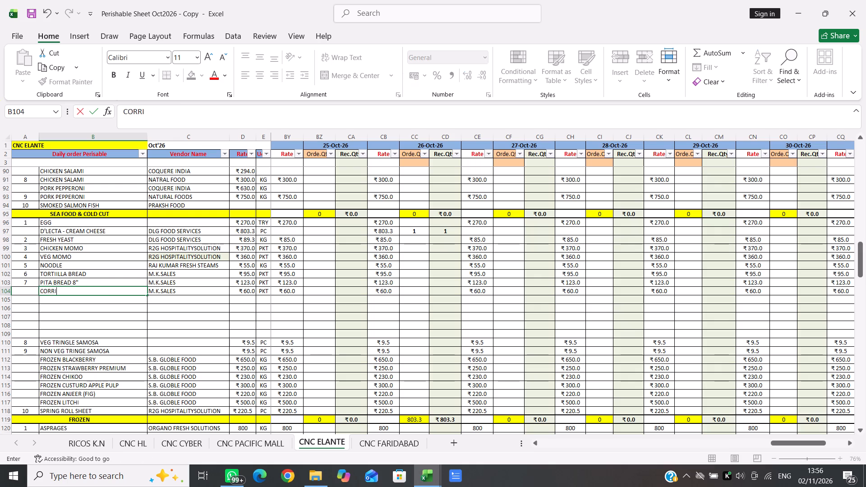
{"action": "type", "text": "NDER CHICKEN"}
{"action": "key", "text": "space"}
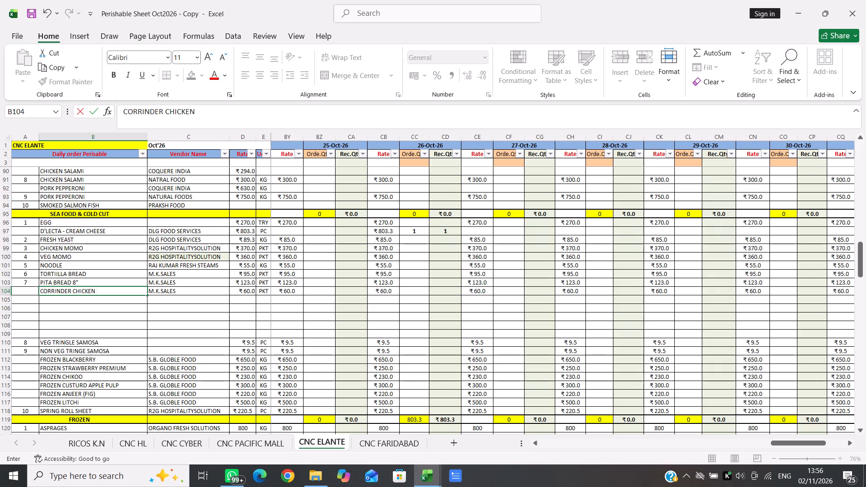
{"action": "type", "text": "DIMD"}
{"action": "key", "text": "BackSpace"}
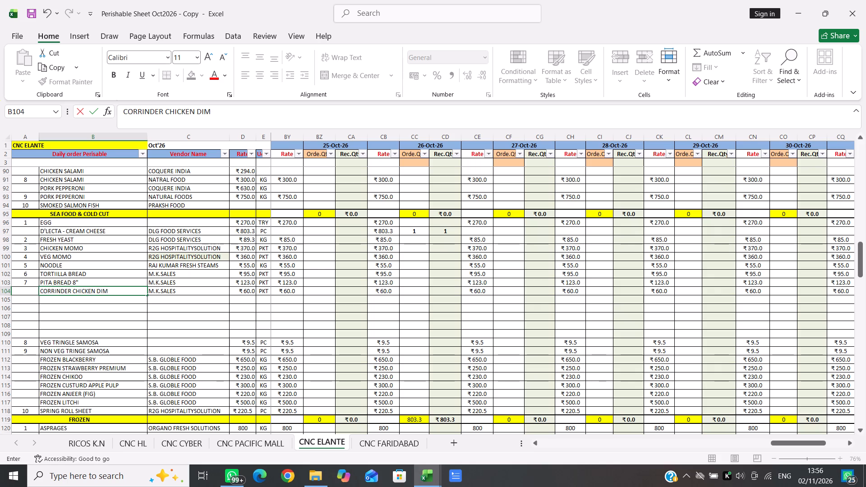
{"action": "type", "text": "SUM"}
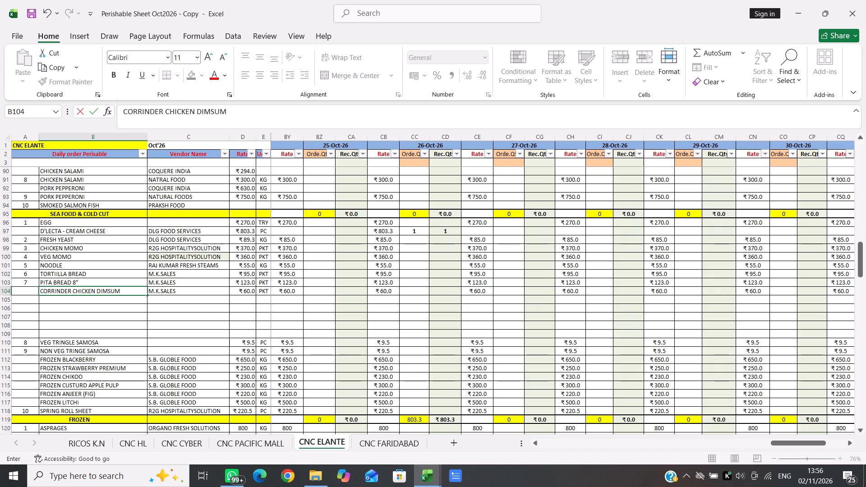
{"action": "key", "text": "Down"}
Enter POKCHOY CHICKEN DIMSIM as the item name in the first blank row below CORRINDER CHICKEN DIMSUM.
{"action": "key", "text": "p"}
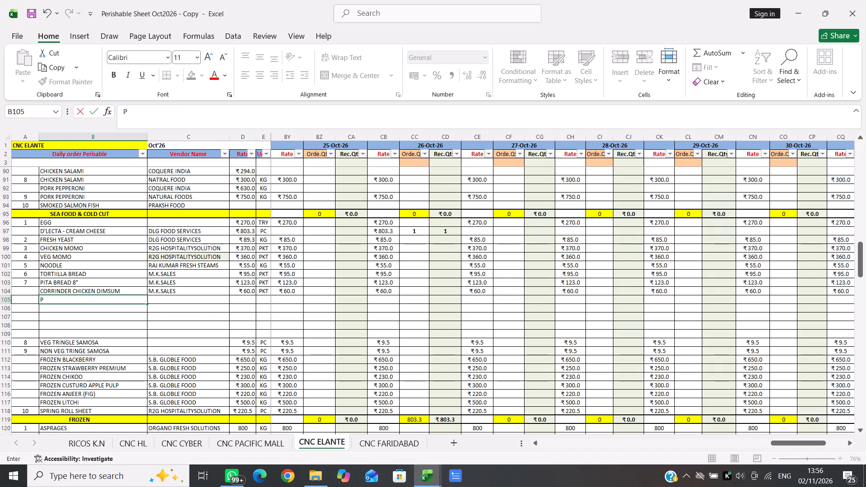
{"action": "key", "text": "o"}
{"action": "key", "text": "k"}
{"action": "type", "text": "CHO"}
{"action": "key", "text": "y"}
{"action": "key", "text": "space"}
{"action": "type", "text": "CHICKEN"}
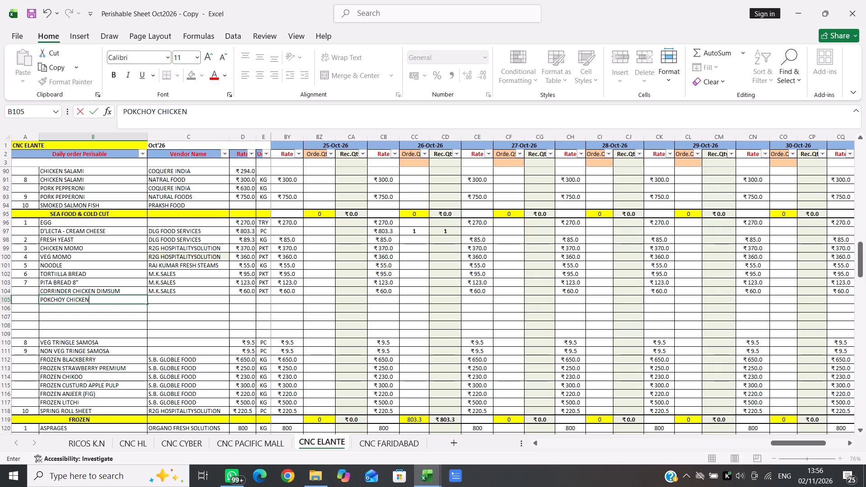
{"action": "key", "text": "space"}
{"action": "type", "text": "DIMSIM"}
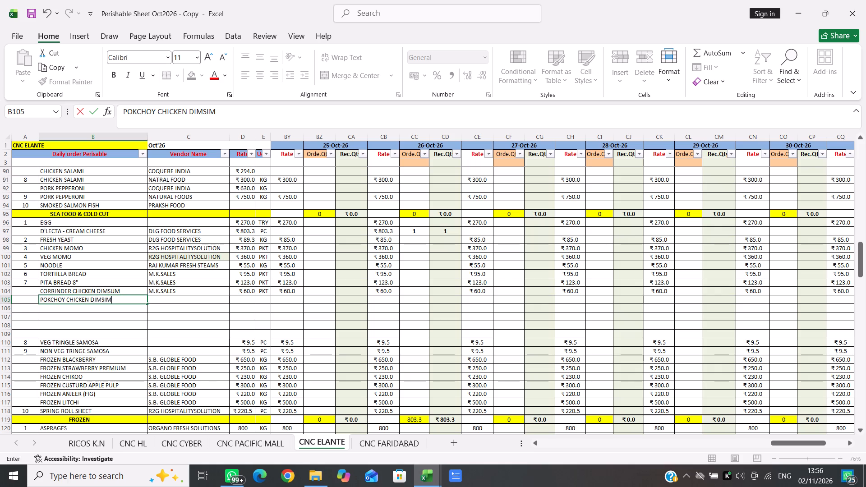
{"action": "key", "text": "Down"}
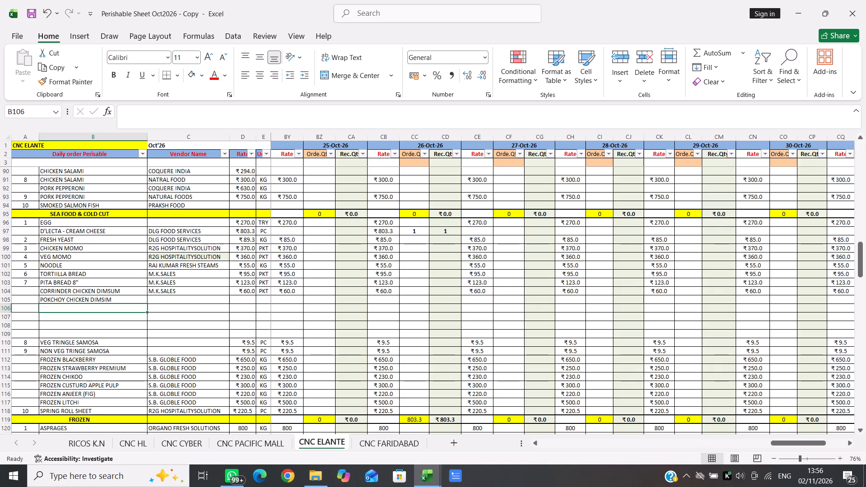
Enter RUFFLE MUSHROOM & CREAM CHEESE as the item name below POKCHOY CHICKEN DIMSIM, with spaces around the ampersand.
{"action": "type", "text": "RUFF"}
{"action": "type", "text": "LE"}
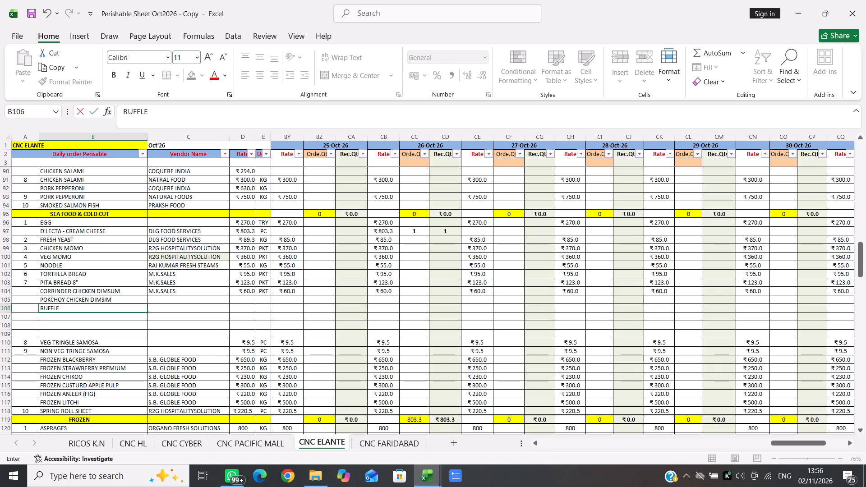
{"action": "key", "text": "space"}
{"action": "type", "text": "MUSHROO"}
{"action": "key", "text": "m"}
{"action": "key", "text": "shift+ampersand"}
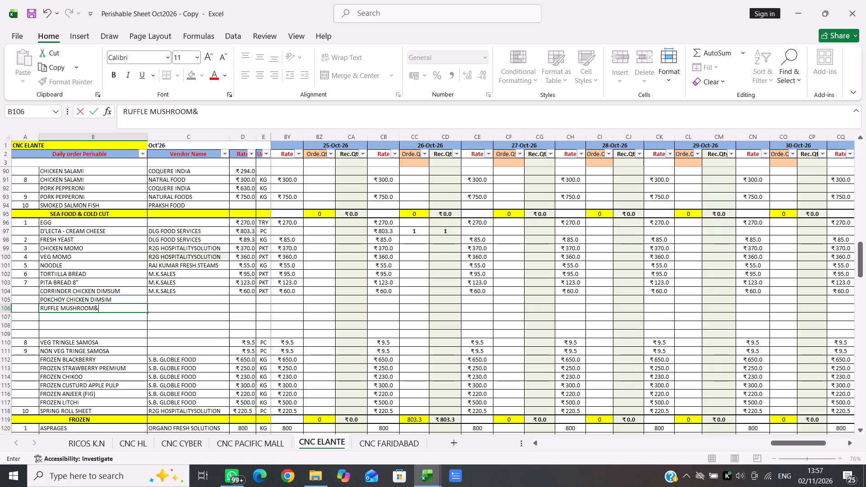
{"action": "key", "text": "Left"}
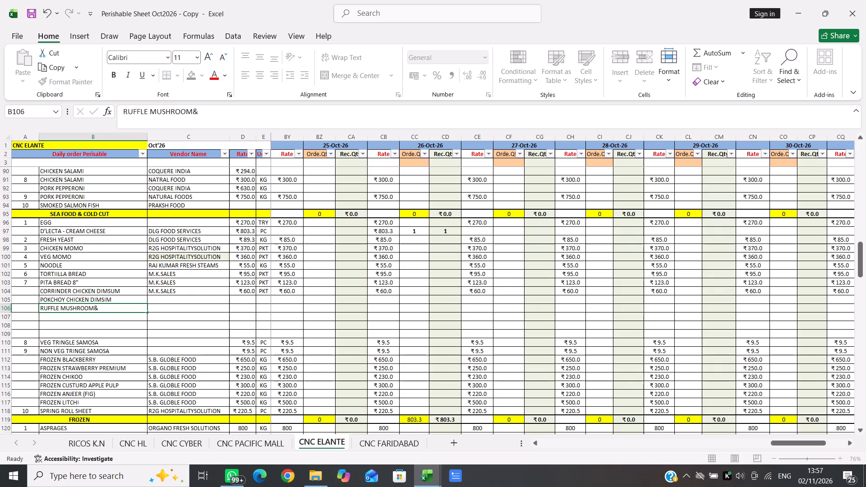
{"action": "key", "text": "Right"}
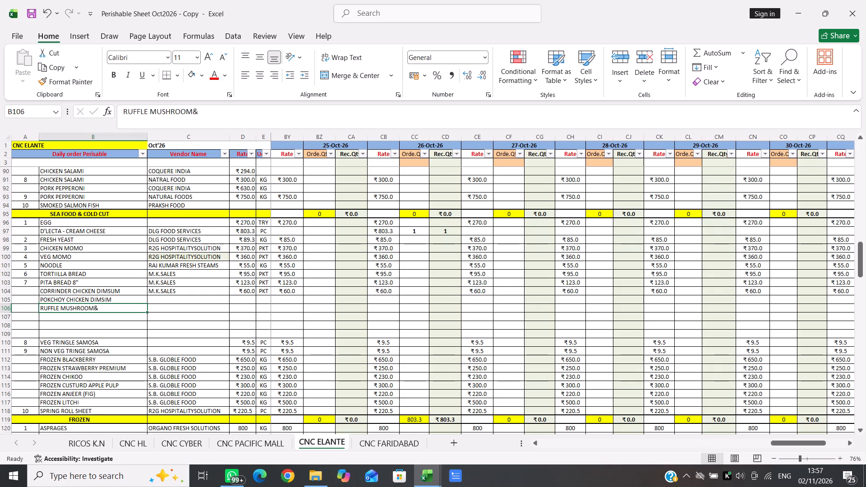
{"action": "double_click", "coordinate": [103, 307]}
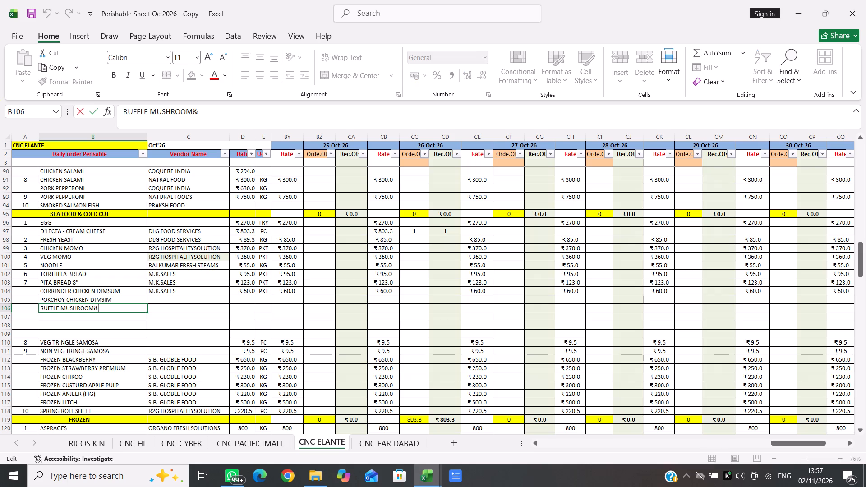
{"action": "key", "text": "Left"}
{"action": "key", "text": "space"}
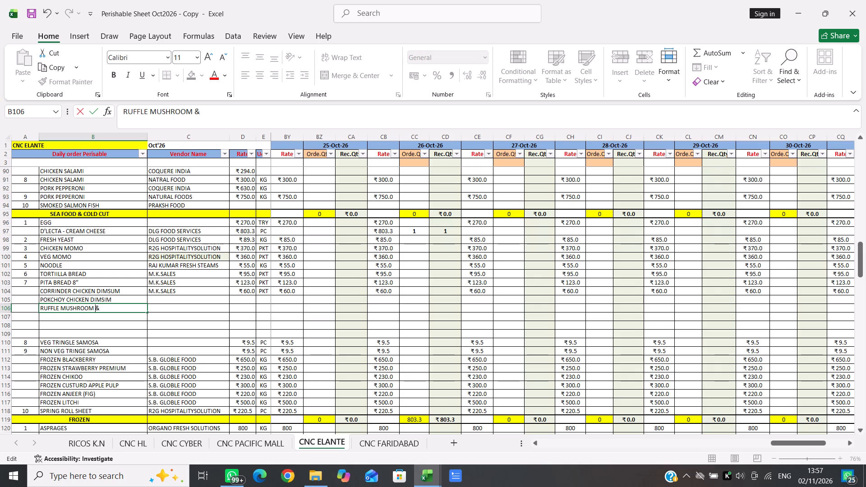
{"action": "key", "text": "Right"}
{"action": "key", "text": "space"}
Complete the item name below POKCHOY CHICKEN DIMSIM so it reads RUFFLE MUSHROOM & CREAM CHEESE.
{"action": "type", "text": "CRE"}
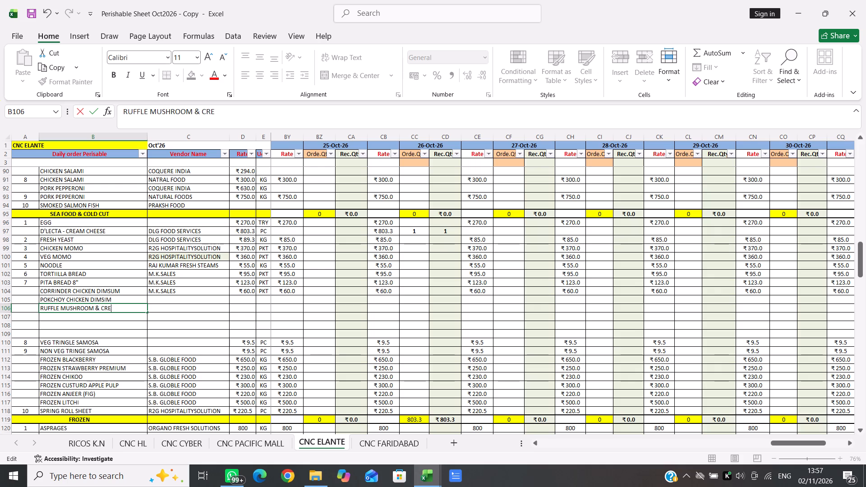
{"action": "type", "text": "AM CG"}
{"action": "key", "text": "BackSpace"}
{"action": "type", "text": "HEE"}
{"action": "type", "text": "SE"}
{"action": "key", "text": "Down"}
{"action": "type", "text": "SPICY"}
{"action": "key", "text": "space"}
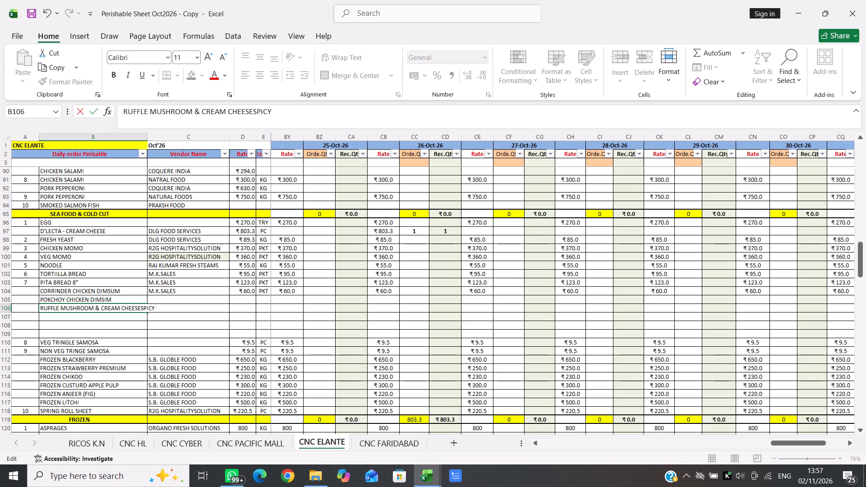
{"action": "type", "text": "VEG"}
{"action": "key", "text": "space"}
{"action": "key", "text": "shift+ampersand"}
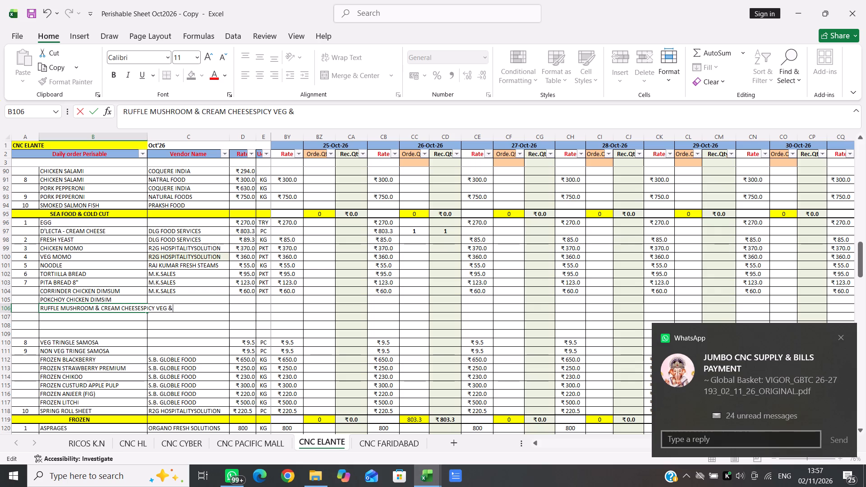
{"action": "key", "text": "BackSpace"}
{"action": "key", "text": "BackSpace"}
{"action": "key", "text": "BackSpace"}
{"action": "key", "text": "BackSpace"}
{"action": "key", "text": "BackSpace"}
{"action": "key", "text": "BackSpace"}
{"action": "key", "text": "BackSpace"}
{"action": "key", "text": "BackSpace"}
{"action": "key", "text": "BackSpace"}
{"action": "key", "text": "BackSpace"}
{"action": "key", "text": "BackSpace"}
Enter an item name starting with SPICY VEG in the blank row directly below RUFFLE MUSHROOM & CREAM CHEESE.
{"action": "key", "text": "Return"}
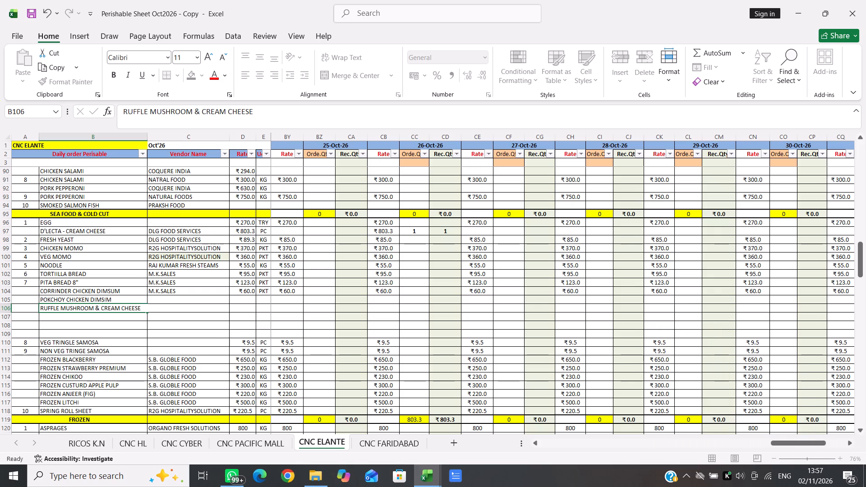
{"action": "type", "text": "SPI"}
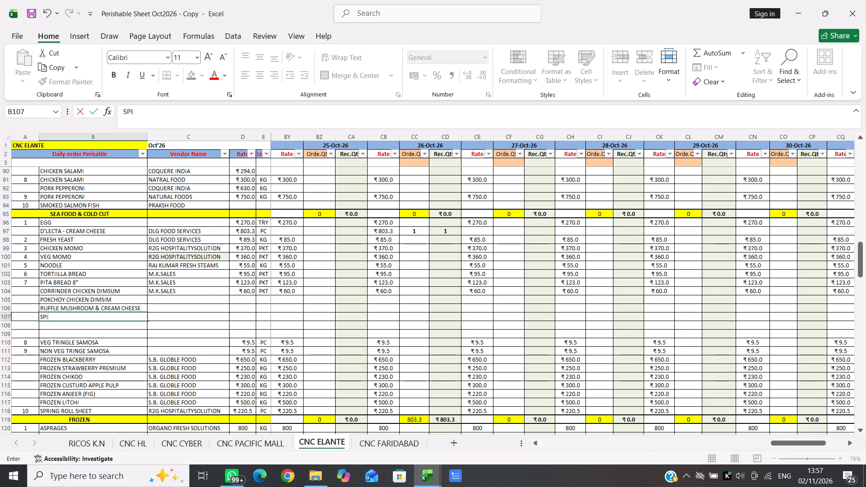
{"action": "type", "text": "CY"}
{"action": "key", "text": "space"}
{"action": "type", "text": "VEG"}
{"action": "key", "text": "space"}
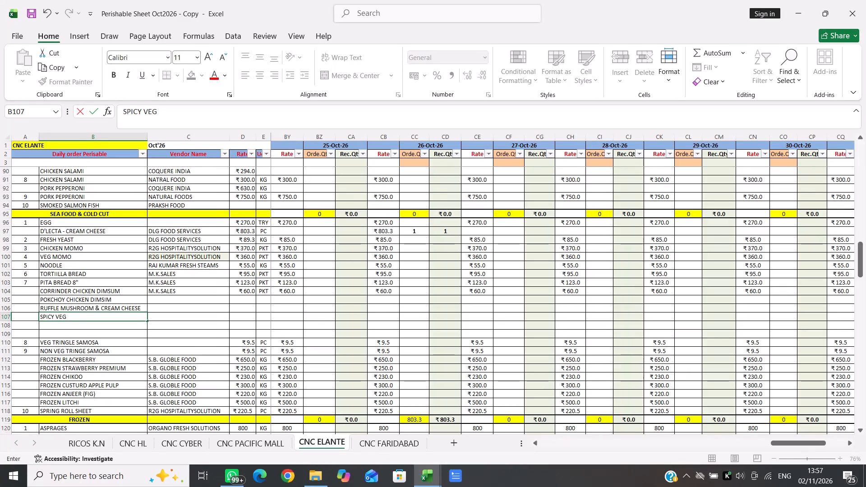
Complete the item name below RUFFLE MUSHROOM & CREAM CHEESE as SPICY VEG & WATERCHESTNUT.
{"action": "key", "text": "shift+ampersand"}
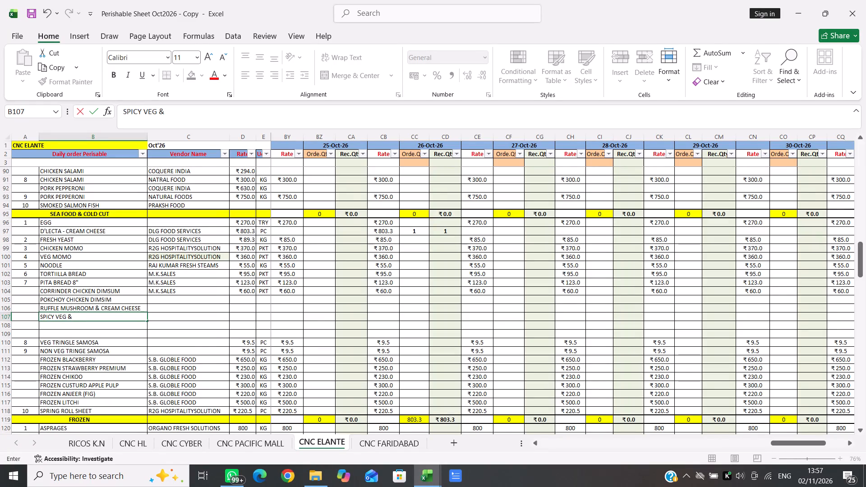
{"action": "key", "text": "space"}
{"action": "type", "text": "WATER"}
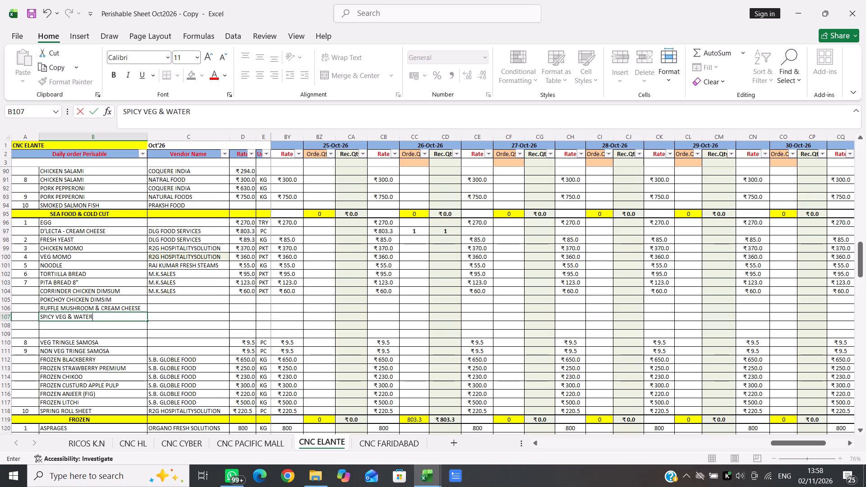
{"action": "type", "text": "CHEST"}
{"action": "type", "text": "NUT"}
{"action": "key", "text": "Down"}
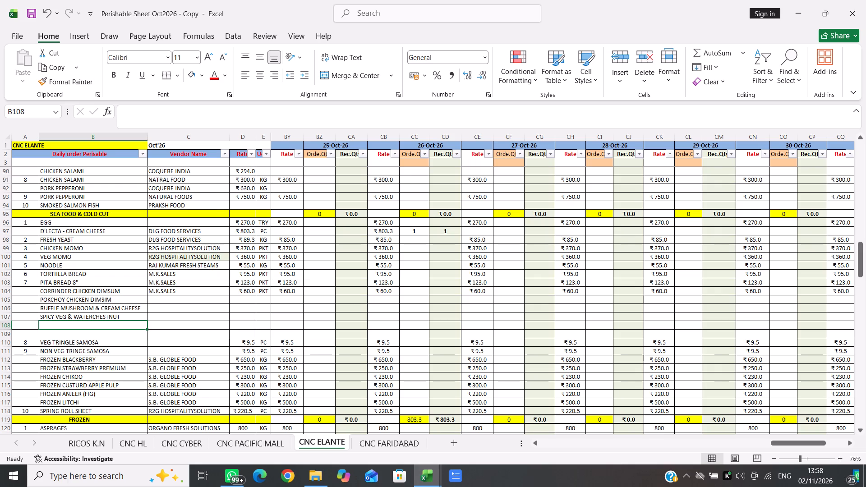
{"action": "scroll", "coordinate": [269, 306], "scroll_direction": "right", "scroll_amount": 1}
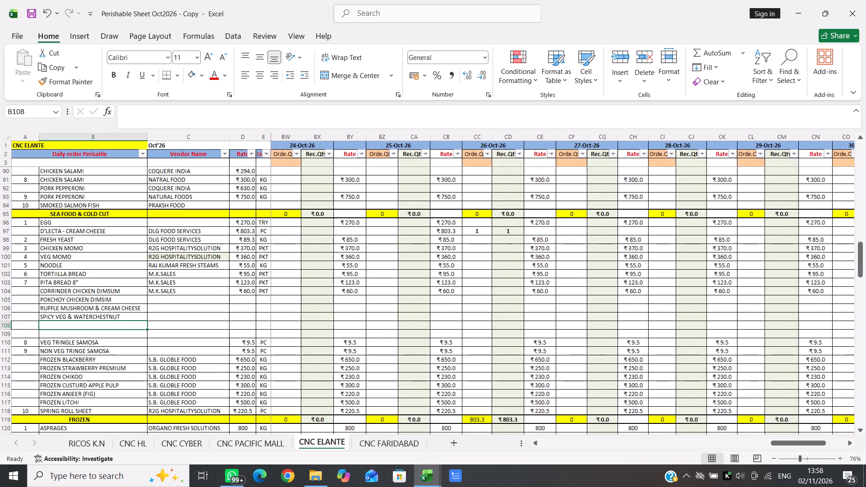
Review the daily order and received quantities and rates across October for the FROZEN items, including the CORRINDER CHICKEN DIMSUM row.
{"action": "scroll", "coordinate": [340, 317], "scroll_direction": "left", "scroll_amount": 6}
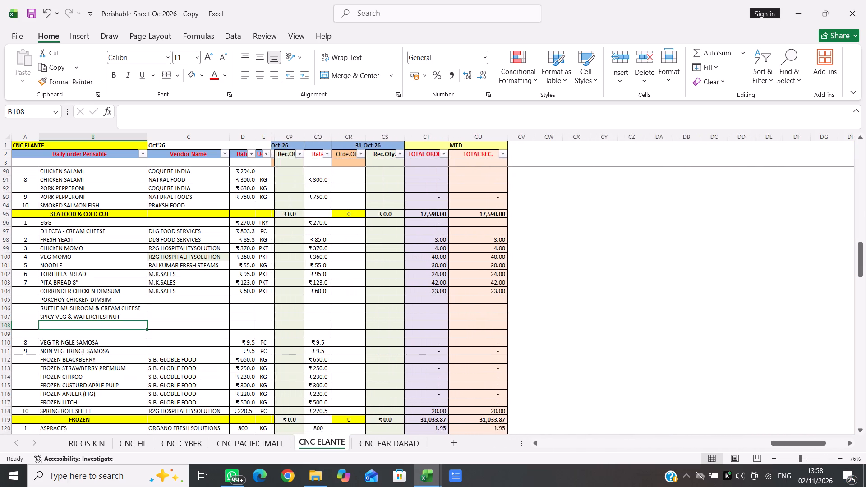
{"action": "scroll", "coordinate": [340, 317], "scroll_direction": "left", "scroll_amount": 1}
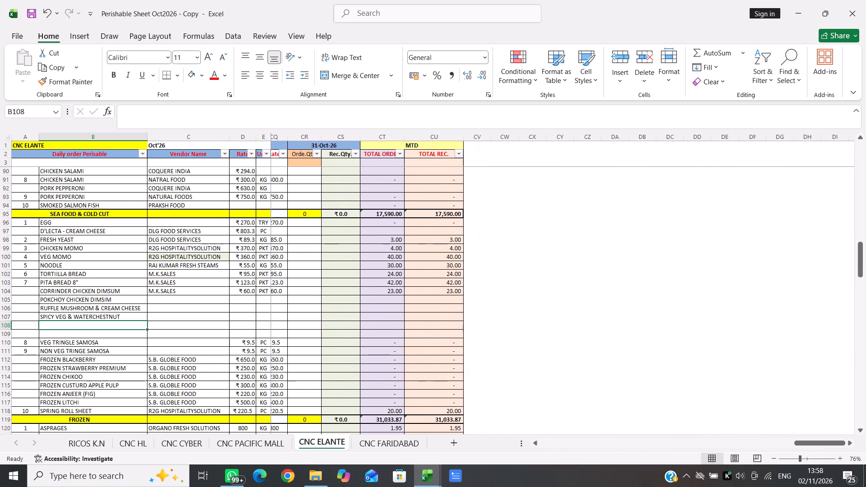
{"action": "scroll", "coordinate": [340, 317], "scroll_direction": "right", "scroll_amount": 5}
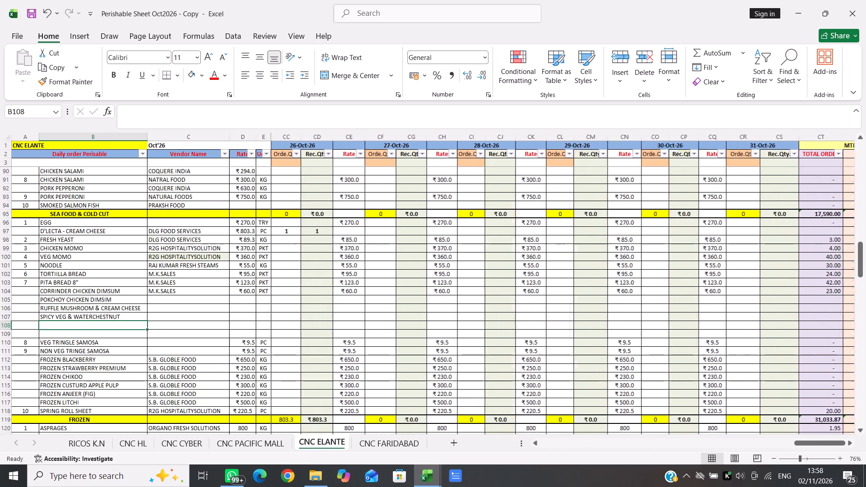
{"action": "scroll", "coordinate": [340, 317], "scroll_direction": "right", "scroll_amount": 9}
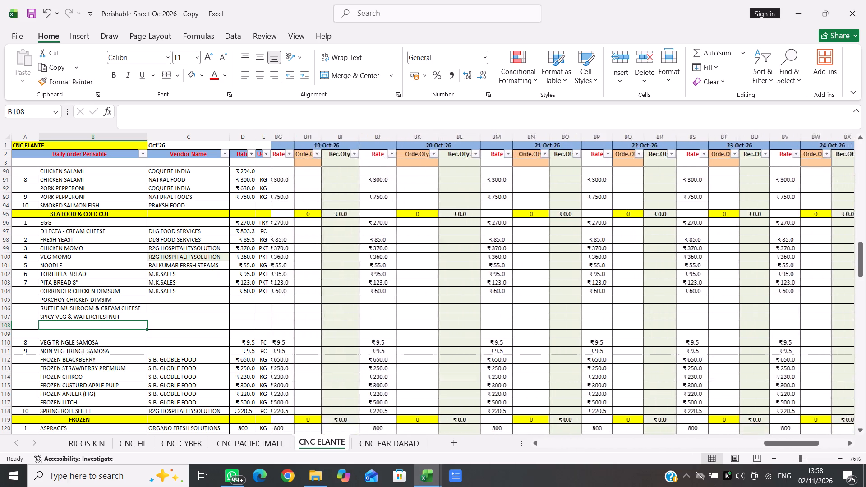
{"action": "scroll", "coordinate": [340, 317], "scroll_direction": "right", "scroll_amount": 9}
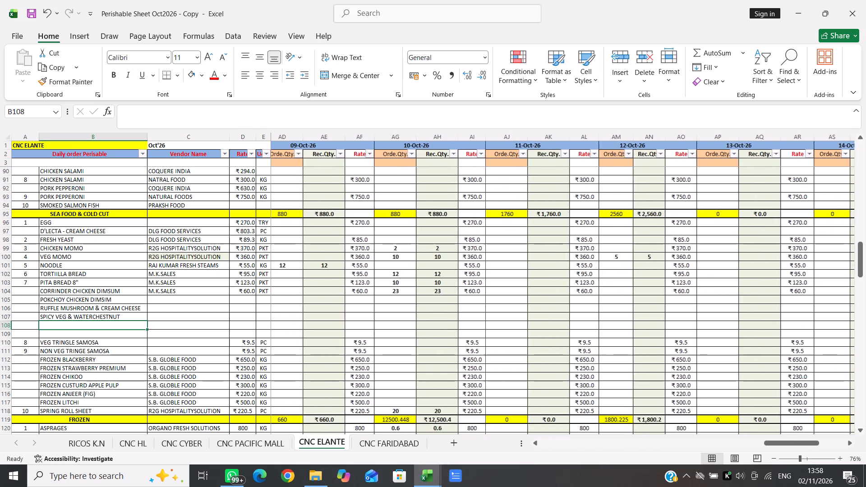
{"action": "scroll", "coordinate": [340, 317], "scroll_direction": "right", "scroll_amount": 10}
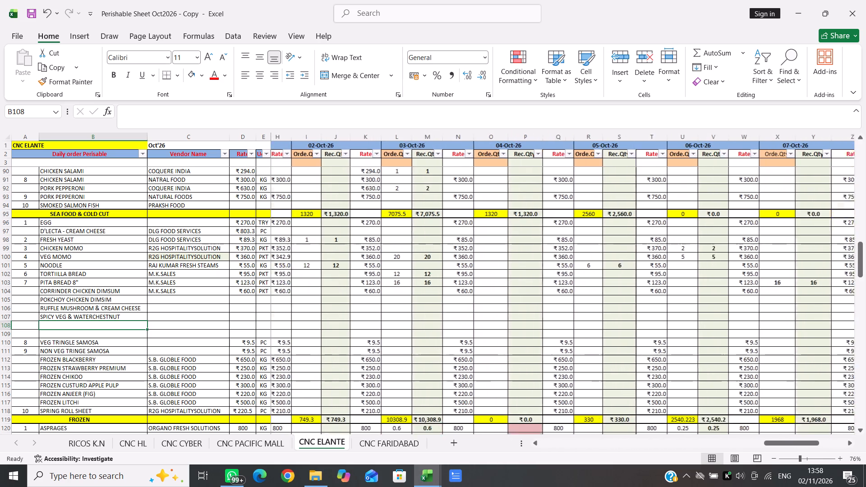
{"action": "scroll", "coordinate": [340, 317], "scroll_direction": "right", "scroll_amount": 1}
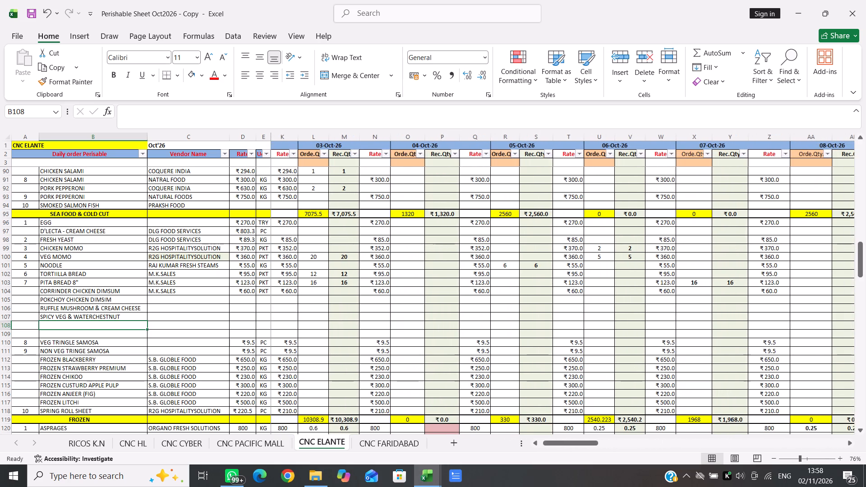
{"action": "scroll", "coordinate": [340, 317], "scroll_direction": "right", "scroll_amount": 4}
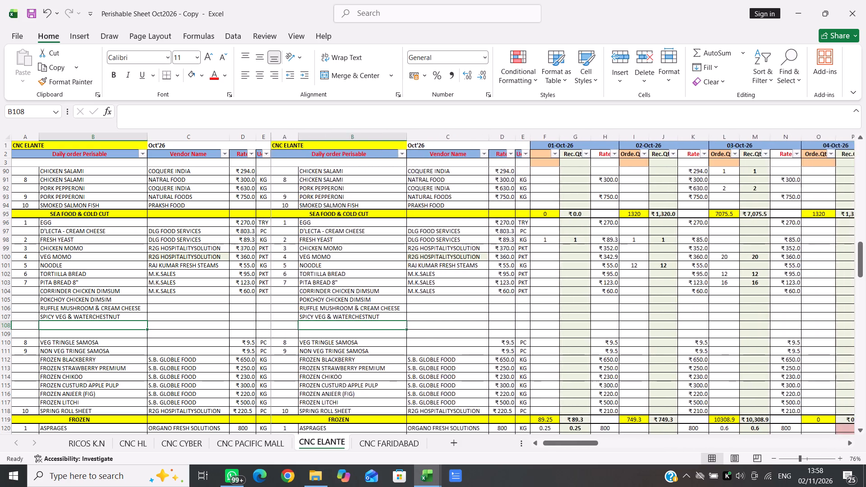
{"action": "scroll", "coordinate": [340, 317], "scroll_direction": "left", "scroll_amount": 4}
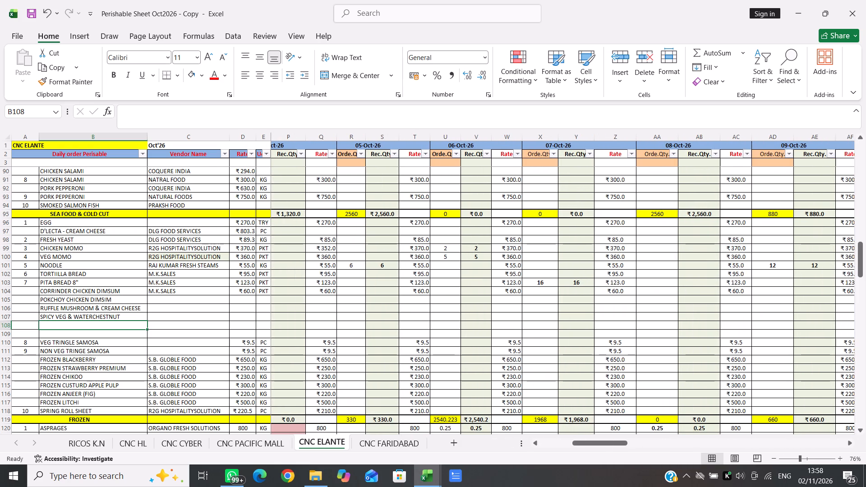
{"action": "left_click", "coordinate": [258, 286]}
{"action": "left_click", "coordinate": [262, 291]}
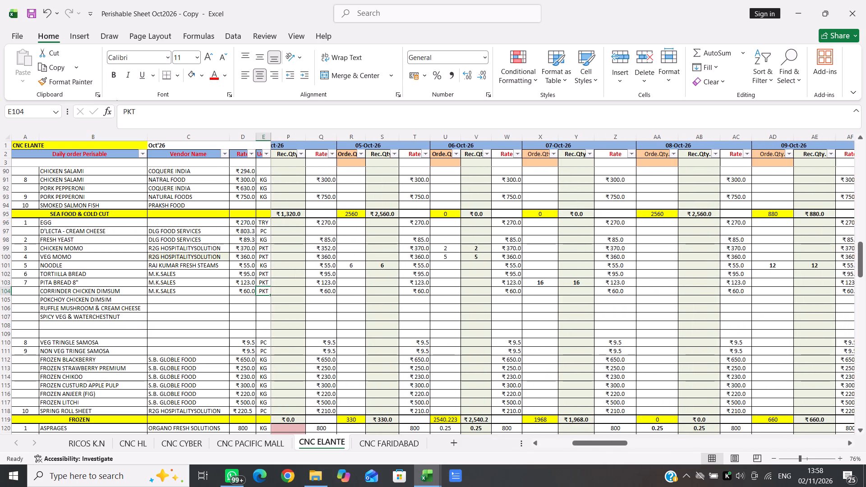
{"action": "scroll", "coordinate": [380, 311], "scroll_direction": "left", "scroll_amount": 9}
{"action": "scroll", "coordinate": [380, 311], "scroll_direction": "right", "scroll_amount": 1}
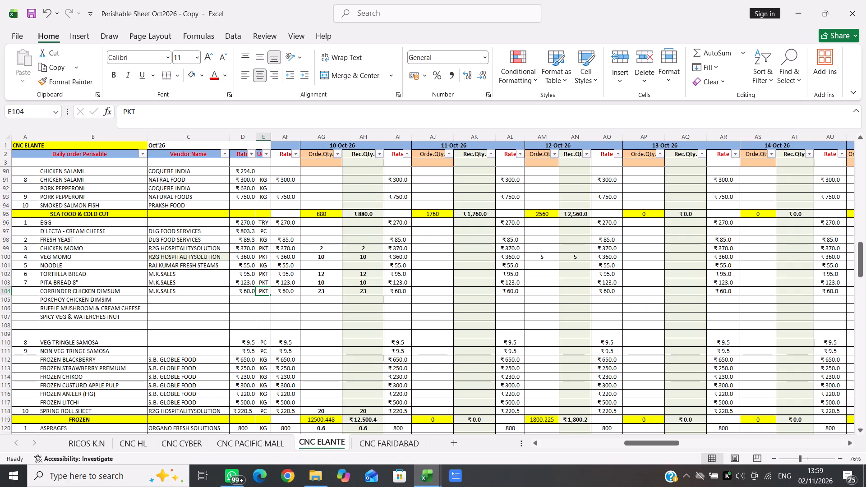
Copy the item name CORRINDER CHICKEN DIMSUM into the blank row directly below SPICY VEG & WATERCHESTNUT.
{"action": "left_click", "coordinate": [104, 291]}
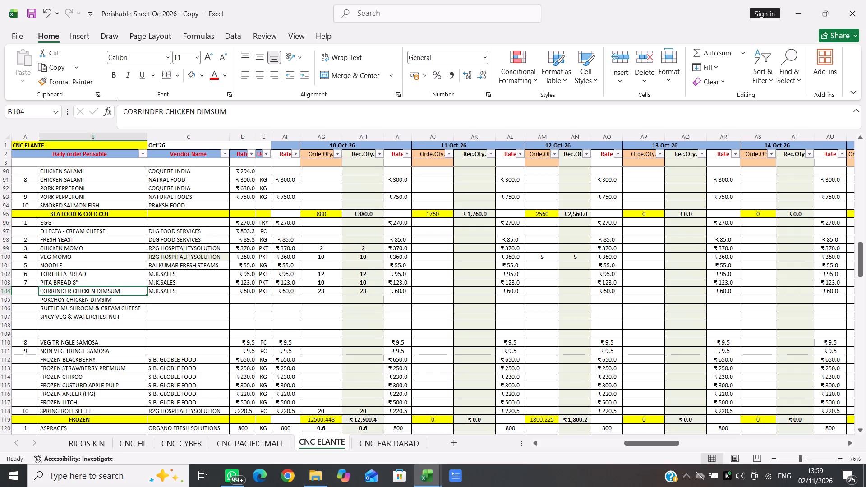
{"action": "key", "text": "ctrl+c"}
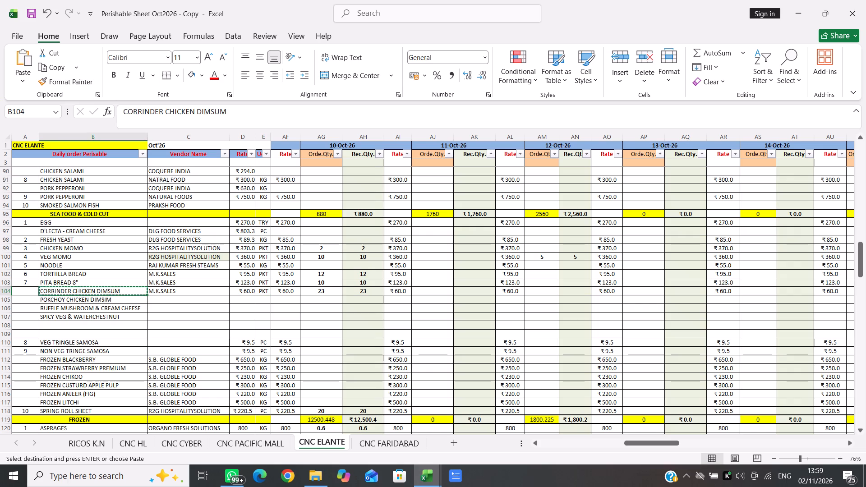
{"action": "left_click", "coordinate": [90, 325]}
{"action": "key", "text": "Return"}
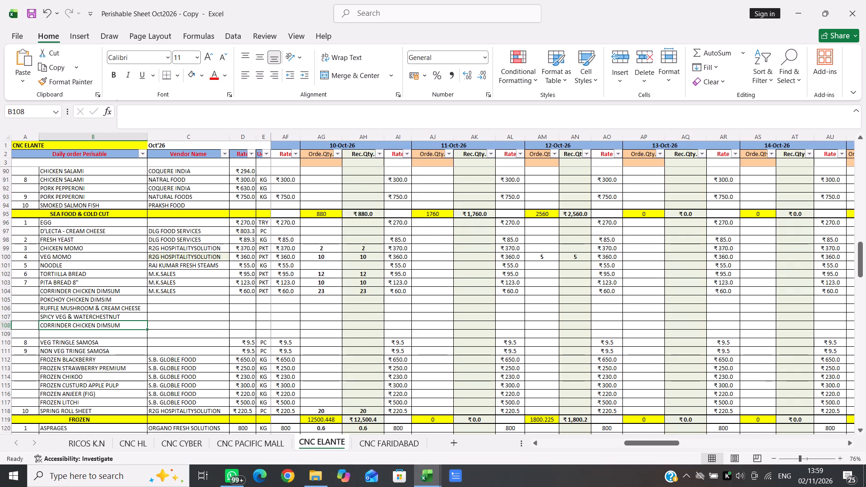
Change the item name in the row directly below PITA BREAD to CORRINDER NAAN.
{"action": "left_click", "coordinate": [94, 289]}
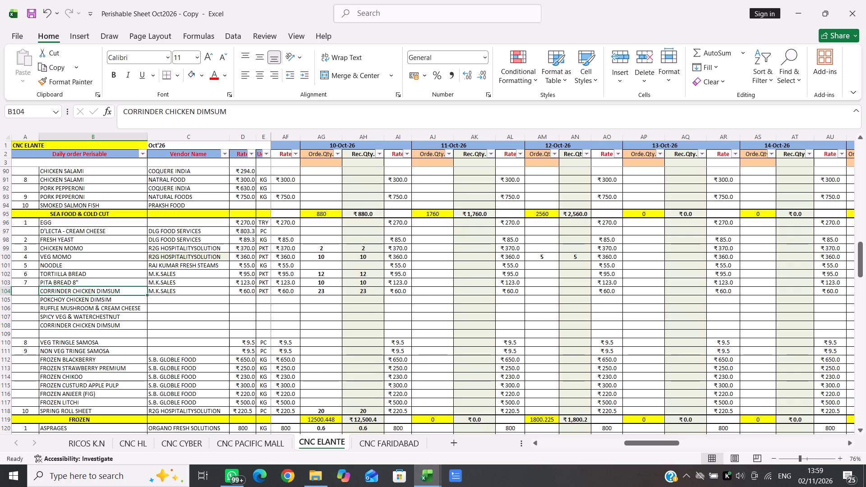
{"action": "left_click", "coordinate": [128, 290]}
{"action": "double_click", "coordinate": [128, 290]}
{"action": "key", "text": "BackSpace"}
{"action": "key", "text": "BackSpace"}
{"action": "key", "text": "BackSpace"}
{"action": "key", "text": "BackSpace"}
{"action": "key", "text": "BackSpace"}
{"action": "key", "text": "BackSpace"}
{"action": "key", "text": "BackSpace"}
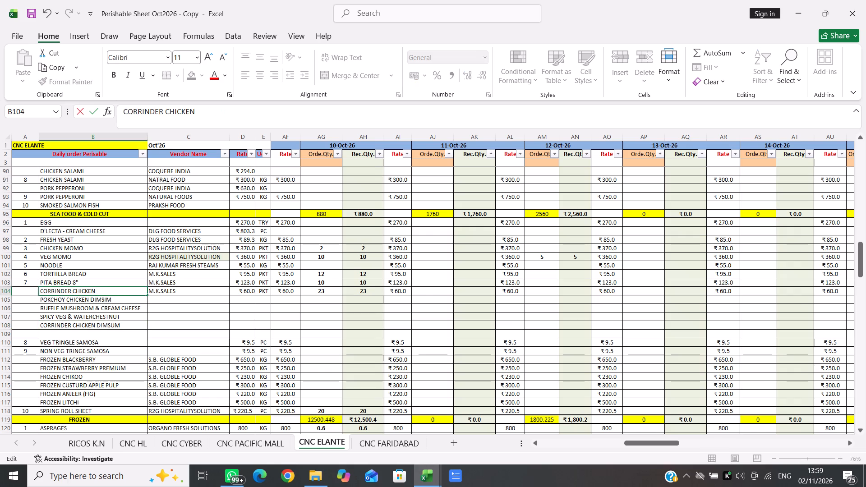
{"action": "key", "text": "BackSpace"}
{"action": "key", "text": "BackSpace"}
{"action": "key", "text": "BackSpace"}
{"action": "key", "text": "BackSpace"}
{"action": "key", "text": "BackSpace"}
{"action": "key", "text": "BackSpace"}
{"action": "key", "text": "BackSpace"}
{"action": "type", "text": "NAAN"}
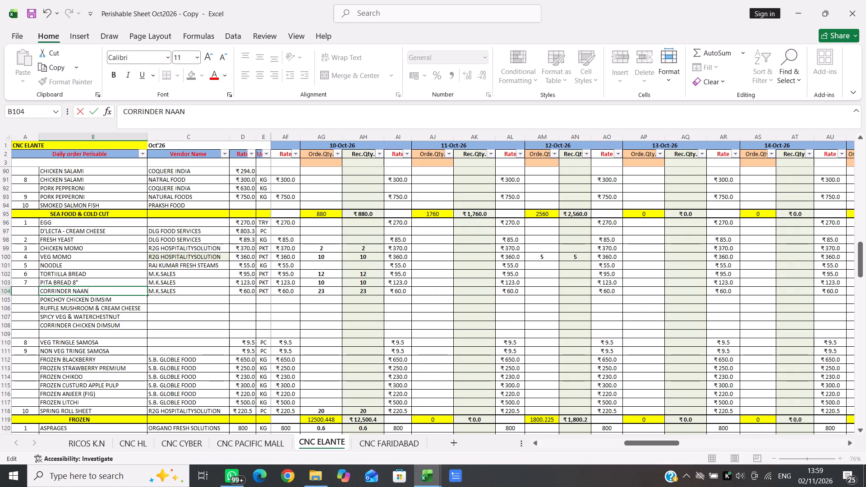
{"action": "left_click", "coordinate": [181, 291]}
Shift CORRINDER CHICKEN DIMSUM down to the row directly above VEG TRINGLE SAMOSA by copying it there and clearing the original cell.
{"action": "left_click", "coordinate": [88, 333]}
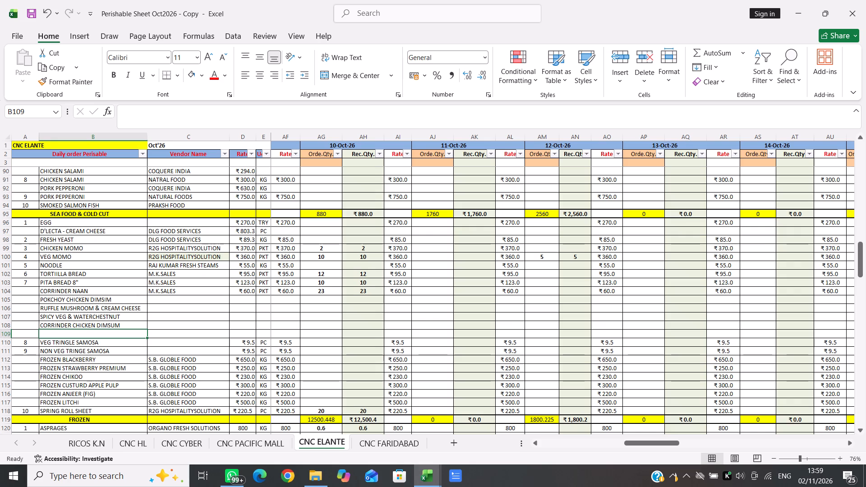
{"action": "left_click", "coordinate": [99, 325]}
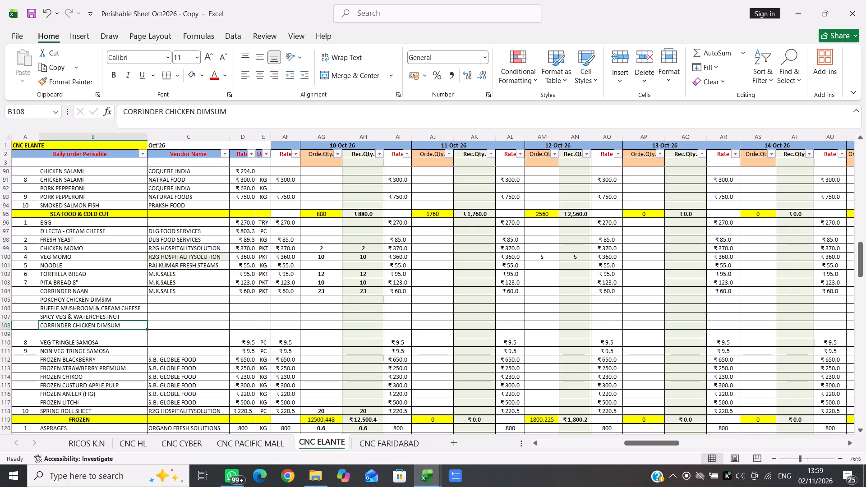
{"action": "key", "text": "ctrl+c"}
{"action": "key", "text": "Down"}
{"action": "key", "text": "Return"}
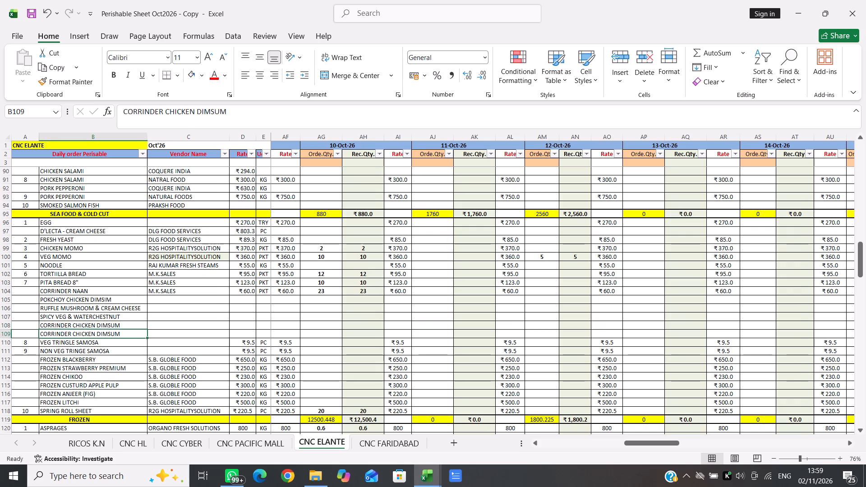
{"action": "key", "text": "Up"}
{"action": "key", "text": "Delete"}
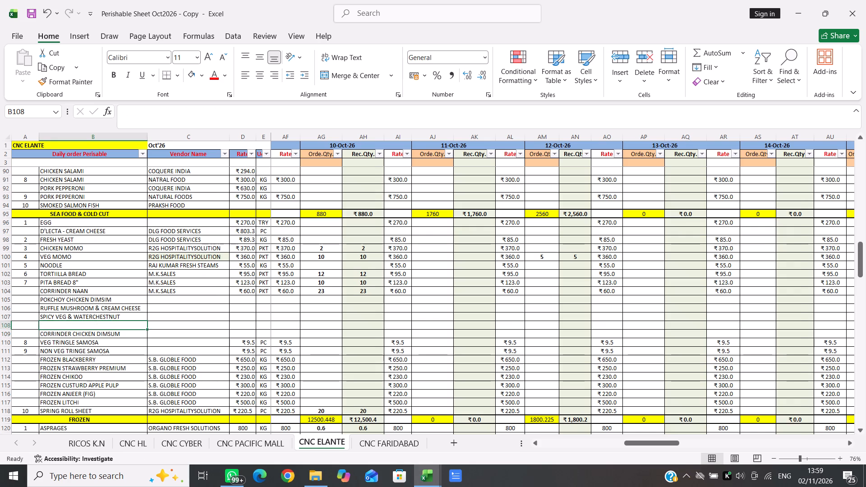
Enter COURIER SERVICE as the item name in the blank row between SPICY VEG & WATERCHESTNUT and CORRINDER CHICKEN DIMSUM.
{"action": "type", "text": "CO"}
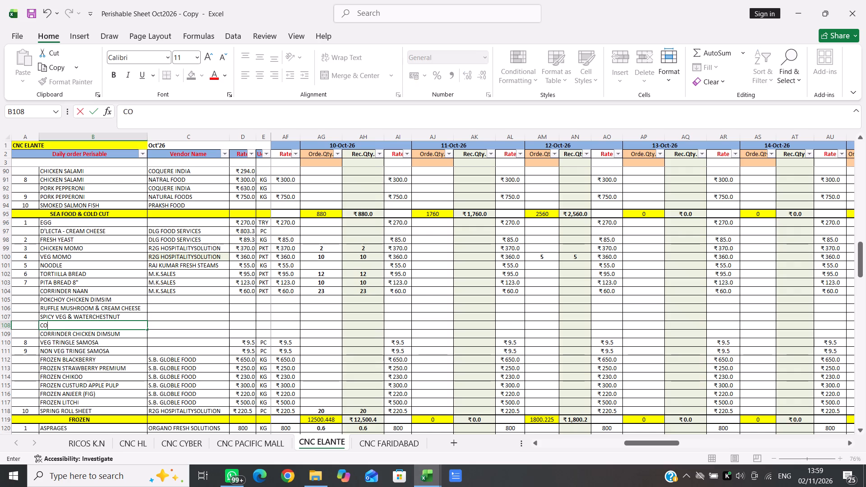
{"action": "type", "text": "URR"}
{"action": "key", "text": "BackSpace"}
{"action": "type", "text": "IER"}
{"action": "key", "text": "space"}
{"action": "type", "text": "SER"}
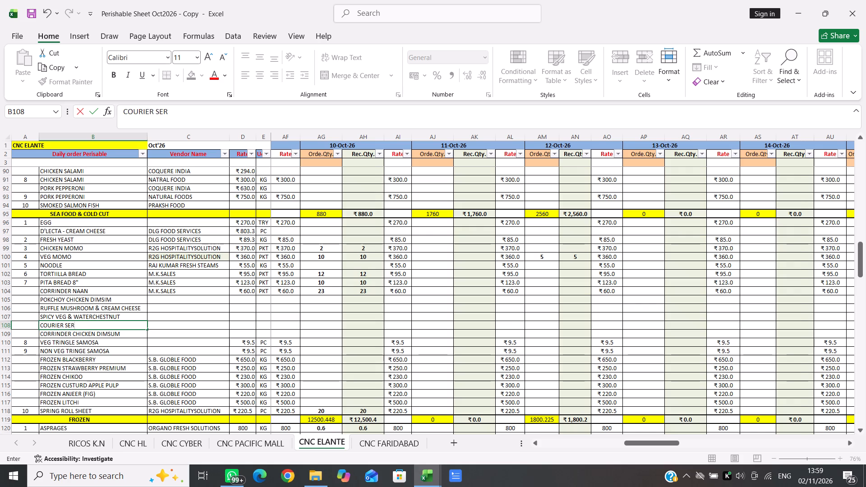
{"action": "type", "text": "VI"}
{"action": "type", "text": "CE"}
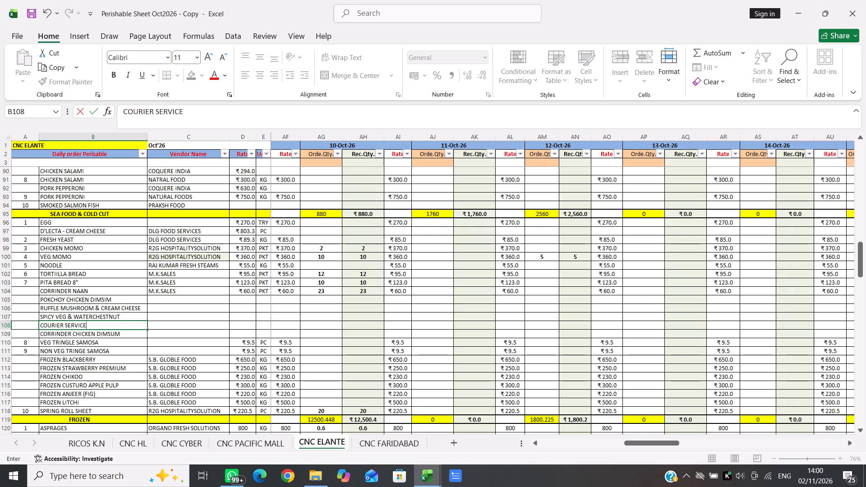
Enter ISSAH FOODWORKS PVT LTD. as the vendor name for POKCHOY CHICKEN DIMSIM.
{"action": "left_click", "coordinate": [163, 300]}
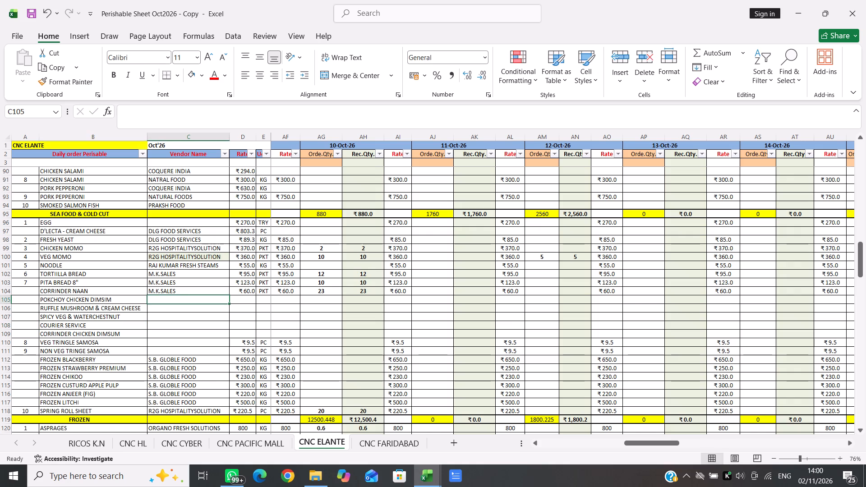
{"action": "key", "text": "i"}
{"action": "key", "text": "s"}
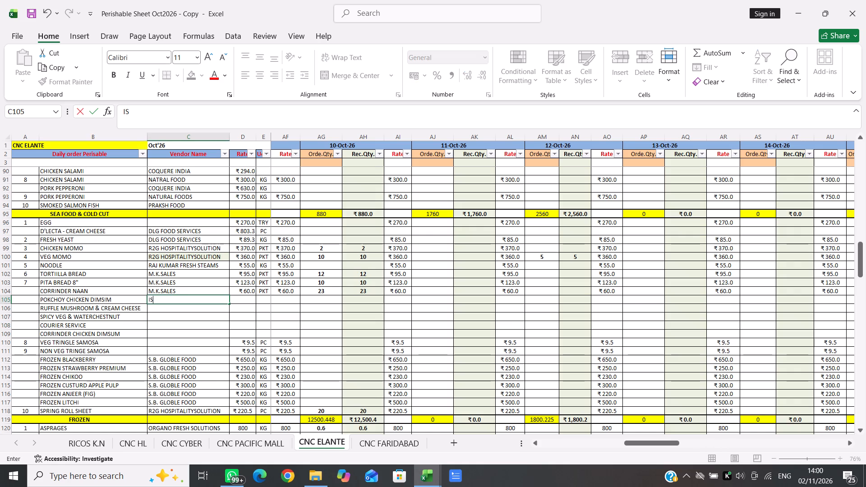
{"action": "type", "text": "SAH"}
{"action": "key", "text": "space"}
{"action": "type", "text": "FOO"}
{"action": "type", "text": "DWORK"}
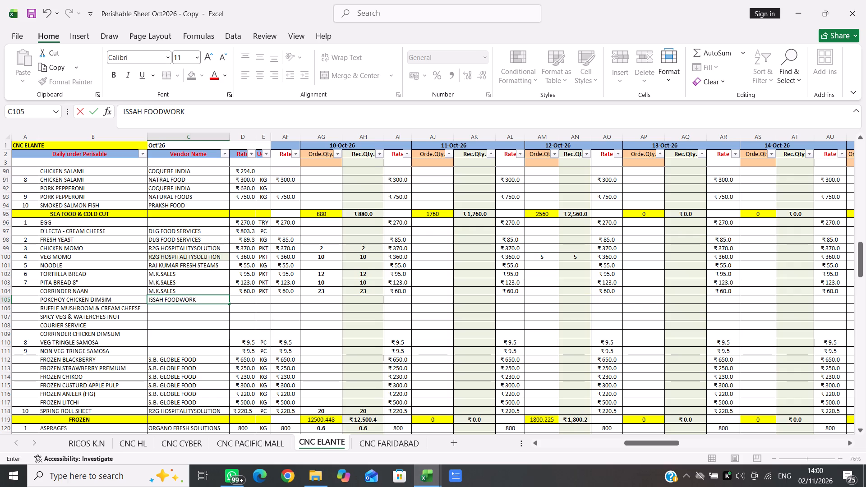
{"action": "type", "text": "S"}
{"action": "key", "text": "space"}
{"action": "type", "text": "PVT LTD"}
{"action": "key", "text": "period"}
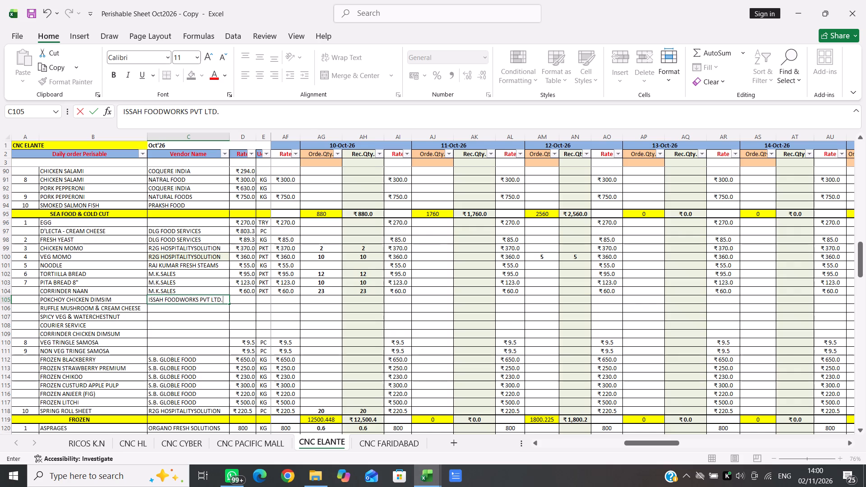
{"action": "key", "text": "ctrl+c"}
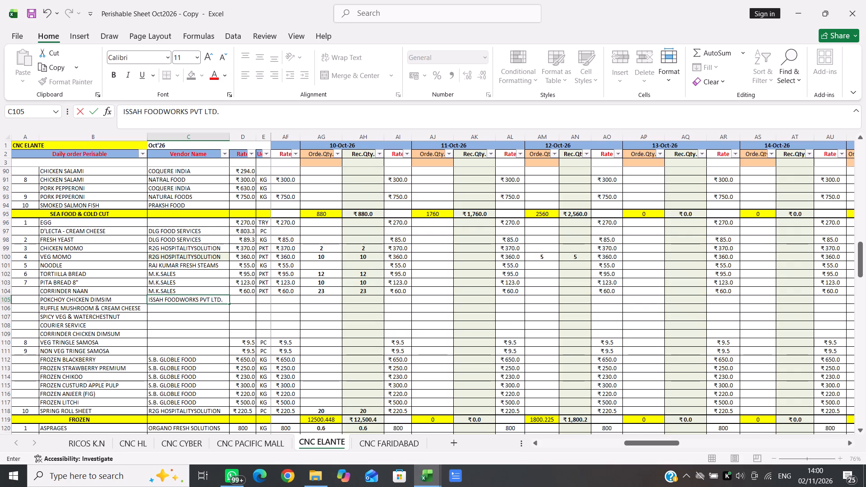
{"action": "left_click", "coordinate": [163, 300]}
{"action": "key", "text": "Down"}
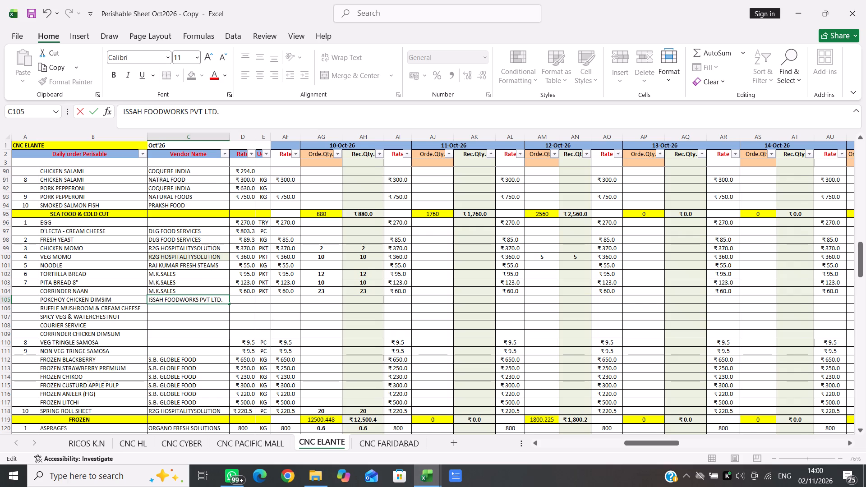
{"action": "left_click", "coordinate": [163, 309]}
Copy the vendor name of POKCHOY CHICKEN DIMSIM to the four rows from RUFFLE MUSHROOM & CREAM CHEESE through CORRINDER CHICKEN DIMSUM.
{"action": "left_click", "coordinate": [167, 300]}
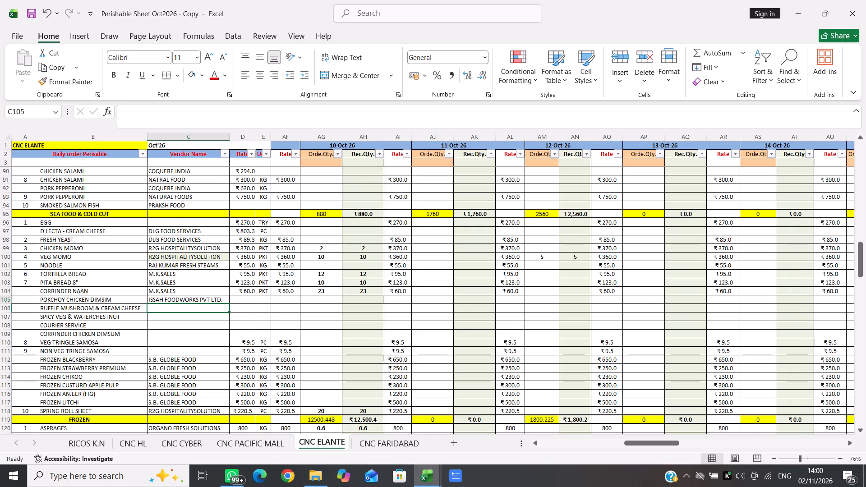
{"action": "key", "text": "ctrl+c"}
{"action": "key", "text": "Down"}
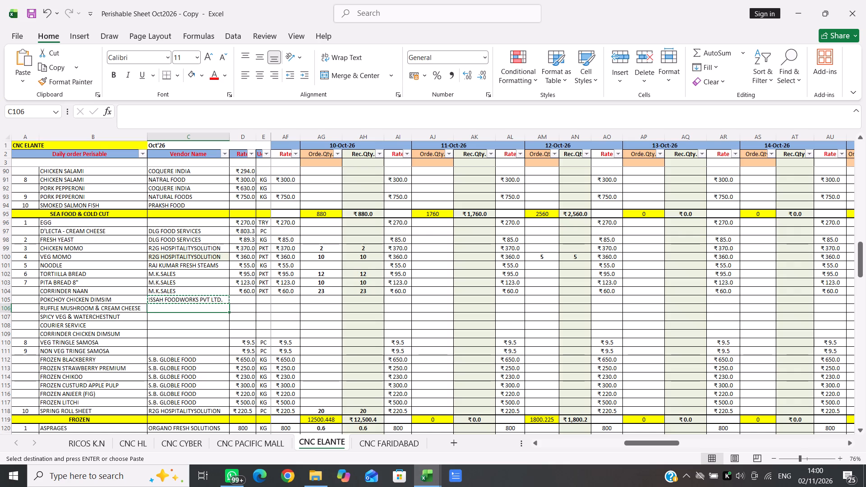
{"action": "key", "text": "shift+Down"}
{"action": "key", "text": "shift+Down"}
{"action": "key", "text": "shift+Down"}
{"action": "key", "text": "shift+Down"}
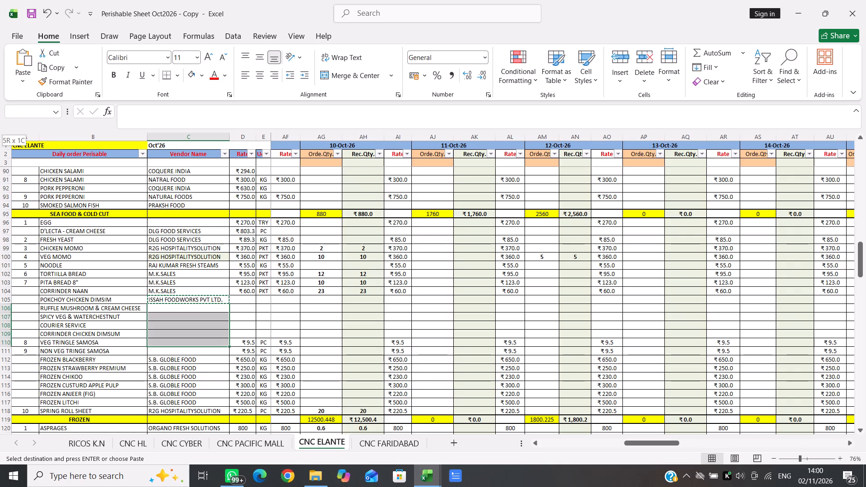
{"action": "key", "text": "shift+Up"}
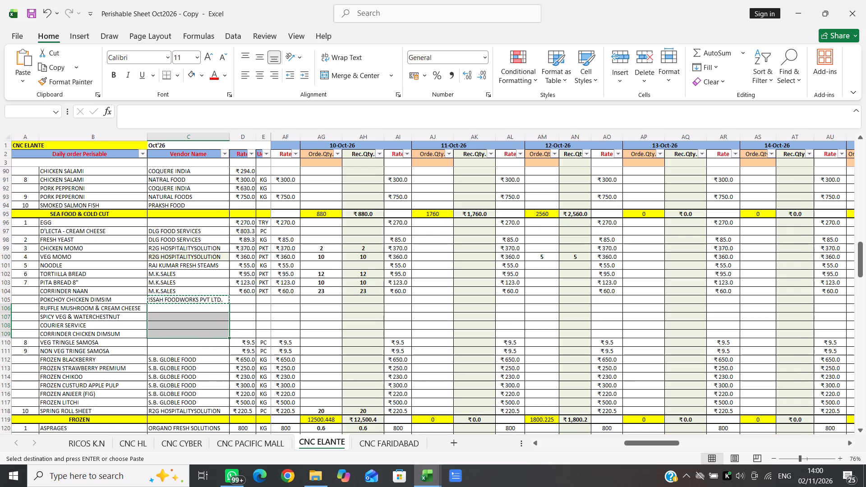
{"action": "key", "text": "Return"}
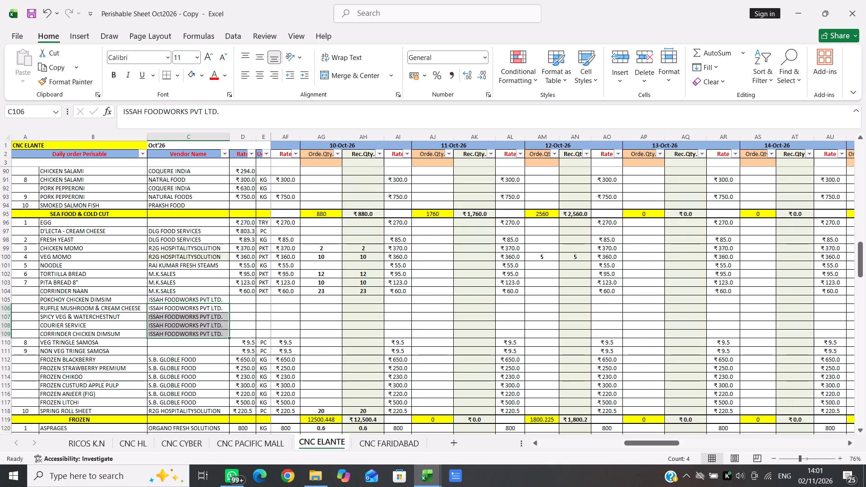
Delete the entire rows for VEG TRINGLE SAMOSA and NON VEG TRINGE SAMOSA.
{"action": "scroll", "coordinate": [402, 376], "scroll_direction": "left", "scroll_amount": 17}
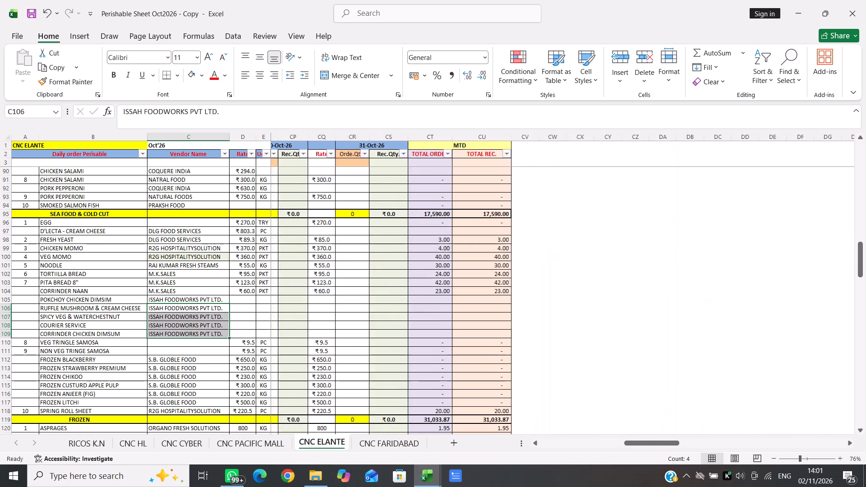
{"action": "scroll", "coordinate": [402, 376], "scroll_direction": "right", "scroll_amount": 4}
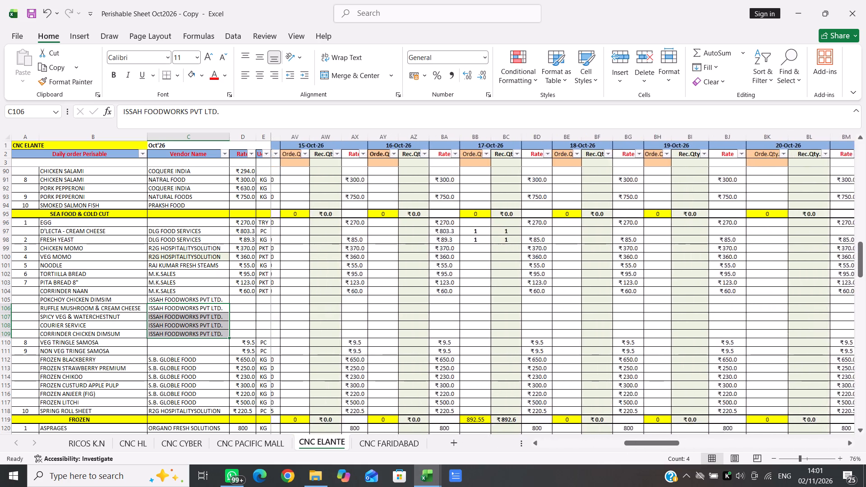
{"action": "scroll", "coordinate": [402, 376], "scroll_direction": "right", "scroll_amount": 4}
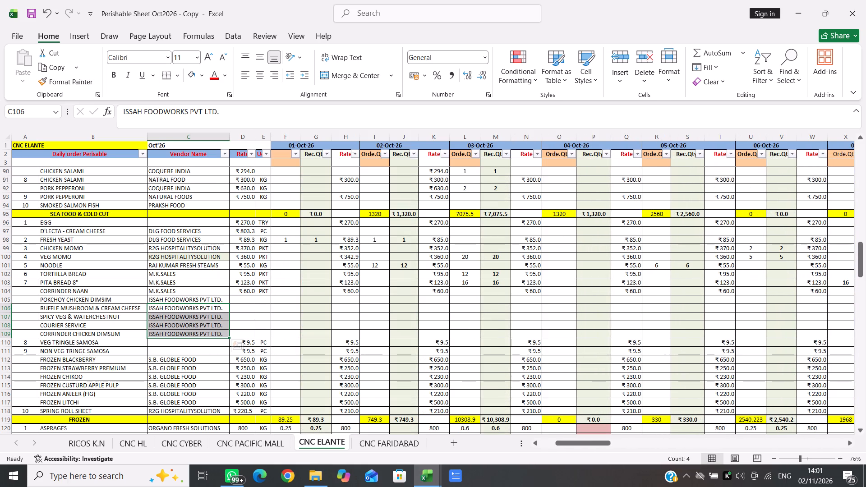
{"action": "left_click", "coordinate": [134, 342]}
{"action": "key", "text": "shift+Down"}
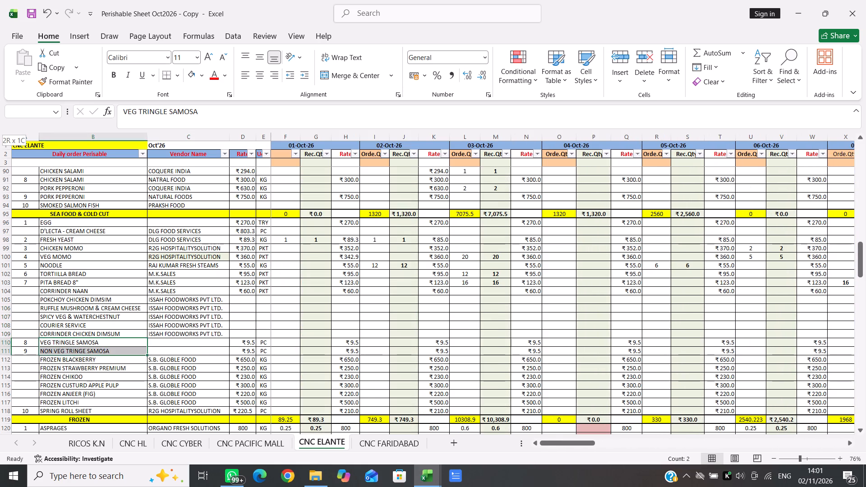
{"action": "key", "text": "shift+space"}
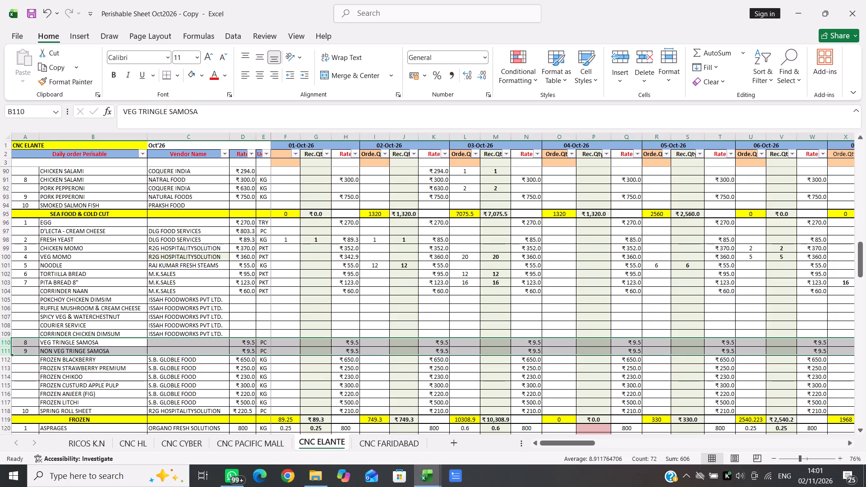
{"action": "key", "text": "ctrl+minus"}
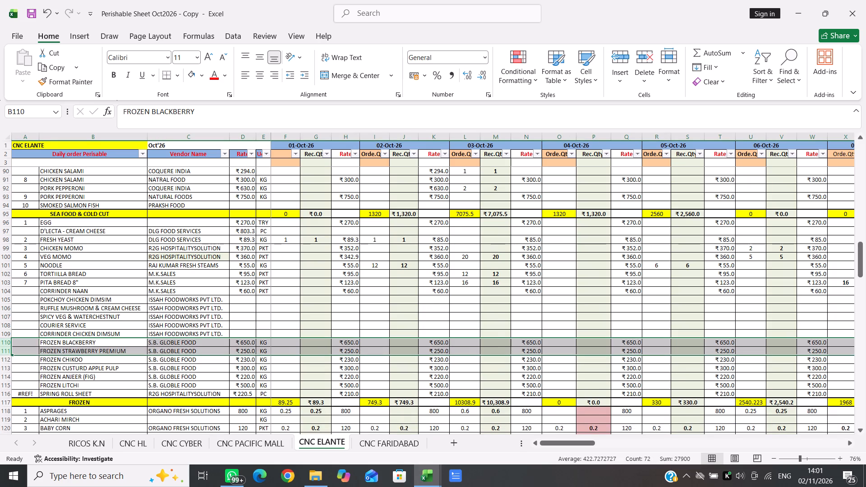
Enter the rate for POKCHOY CHICKEN DIMSIM as the formula =900*1.05.
{"action": "left_click", "coordinate": [248, 332]}
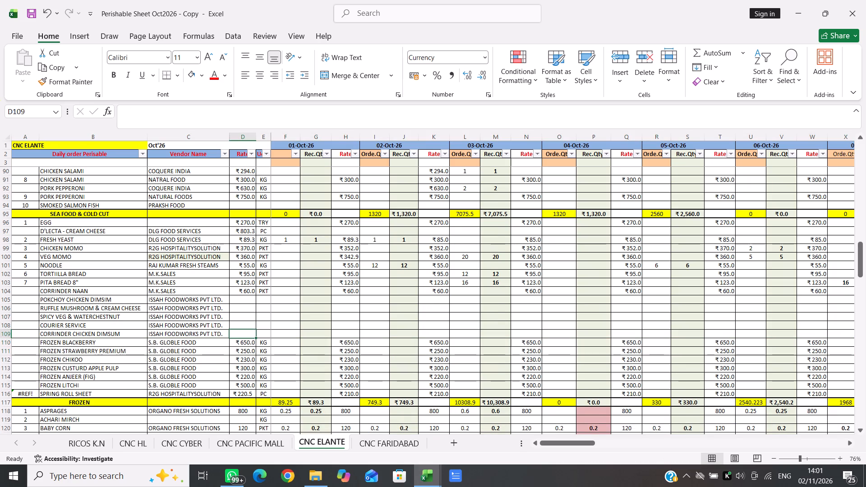
{"action": "left_click", "coordinate": [241, 298]}
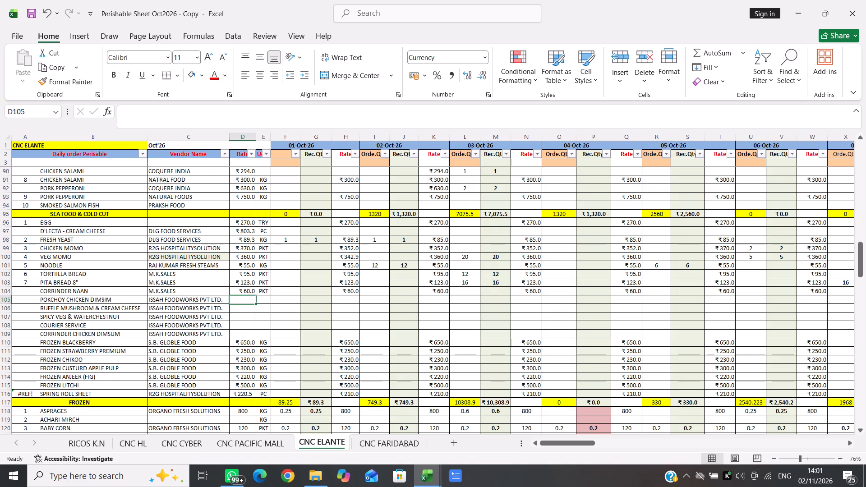
{"action": "type", "text": "900"}
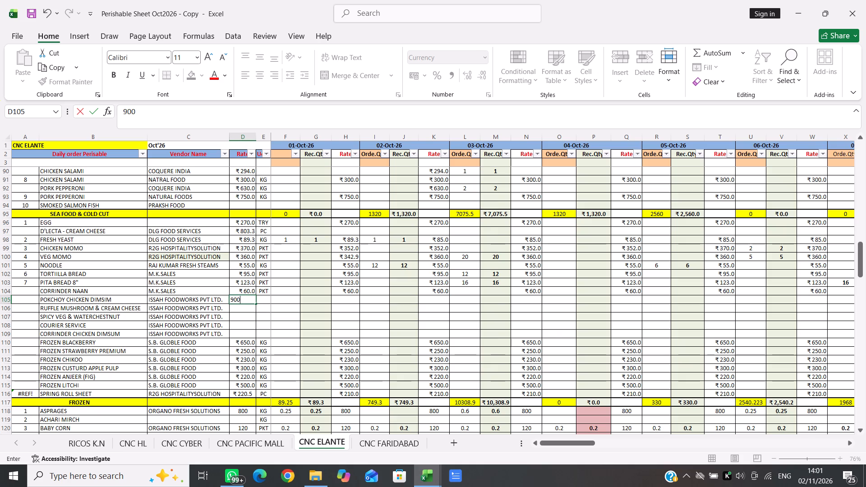
{"action": "key", "text": "BackSpace"}
{"action": "key", "text": "BackSpace"}
{"action": "key", "text": "BackSpace"}
{"action": "key", "text": "BackSpace"}
{"action": "key", "text": "BackSpace"}
{"action": "type", "text": "=900"}
{"action": "key", "text": "asterisk"}
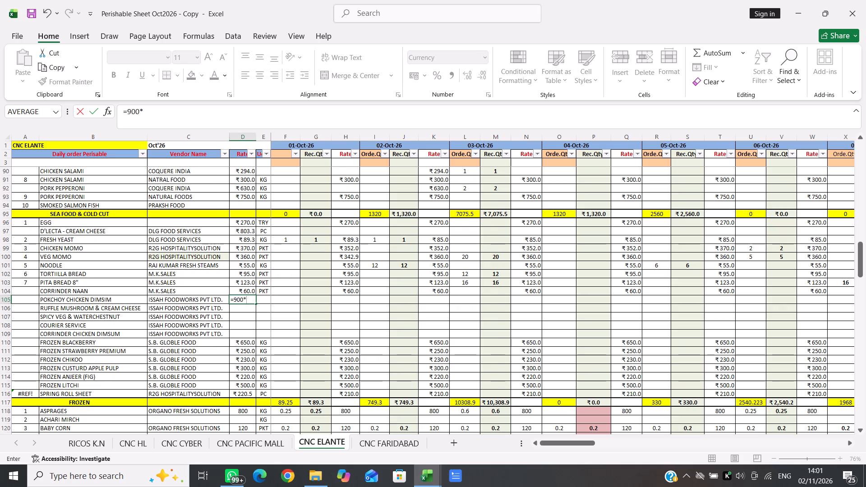
{"action": "type", "text": "1.05"}
{"action": "key", "text": "Return"}
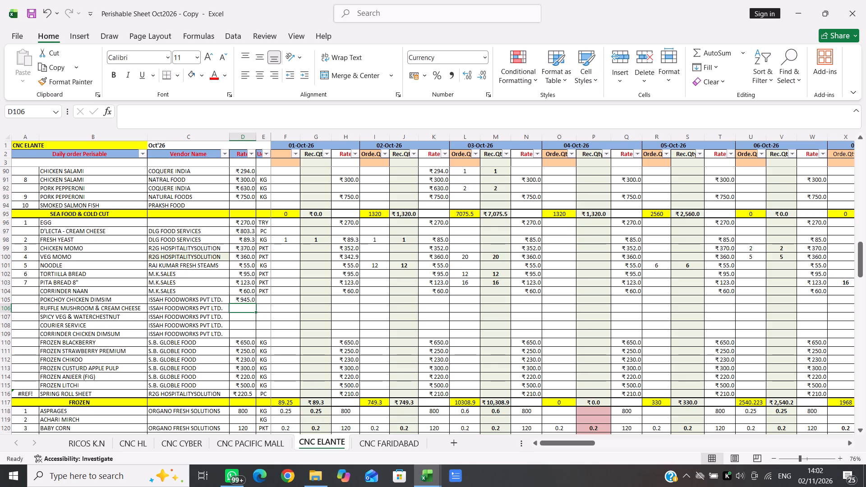
Enter the rates =750*1.05 for RUFFLE MUSHROOM & CREAM CHEESE and =700*1.05 for SPICY VEG & WATERCHESTNUT.
{"action": "key", "text": "equal"}
{"action": "type", "text": "750*1.05"}
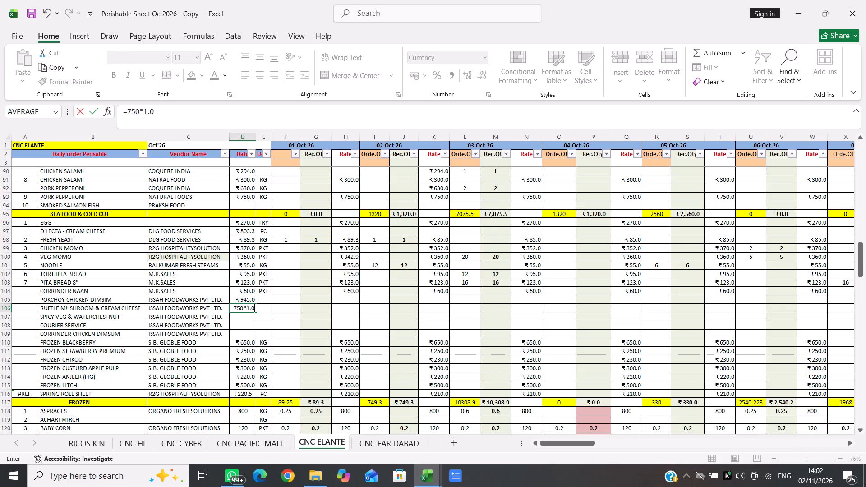
{"action": "key", "text": "Return"}
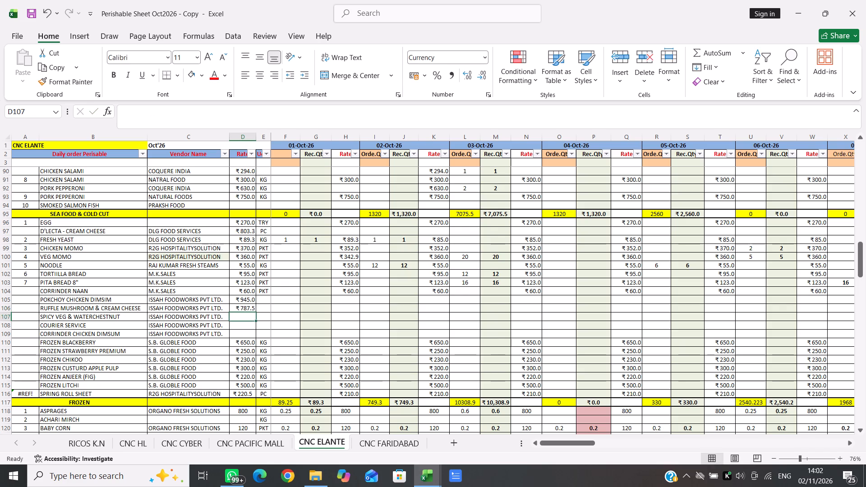
{"action": "key", "text": "equal"}
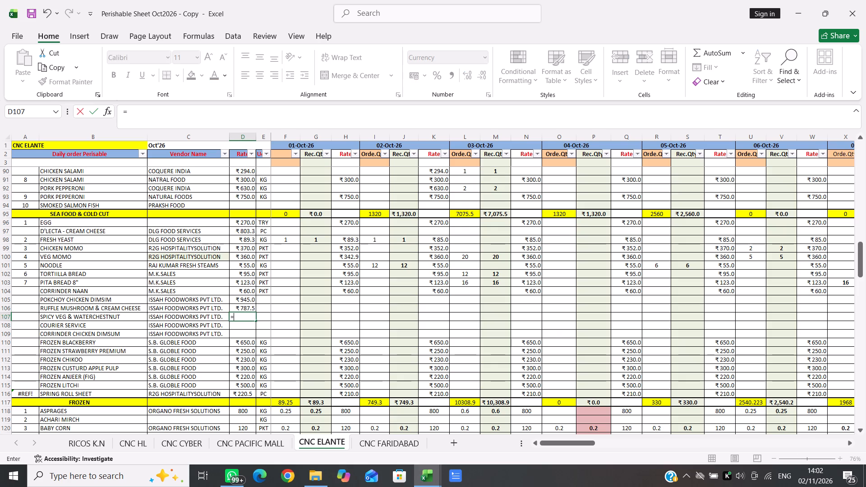
{"action": "type", "text": "700"}
{"action": "type", "text": "*1.05"}
{"action": "key", "text": "Return"}
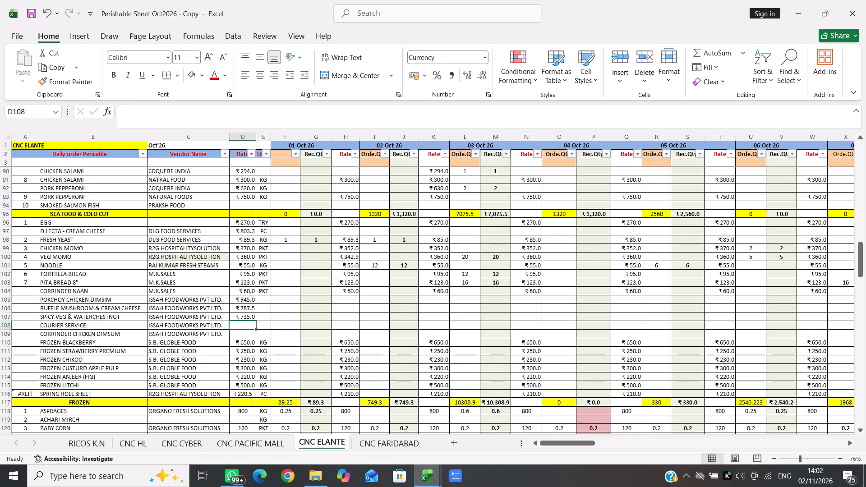
Enter the rates =70*1.05 for COURIER SERVICE and =900*1.05 for CORRINDER CHICKEN DIMSUM.
{"action": "type", "text": "=70*1.05"}
{"action": "key", "text": "Return"}
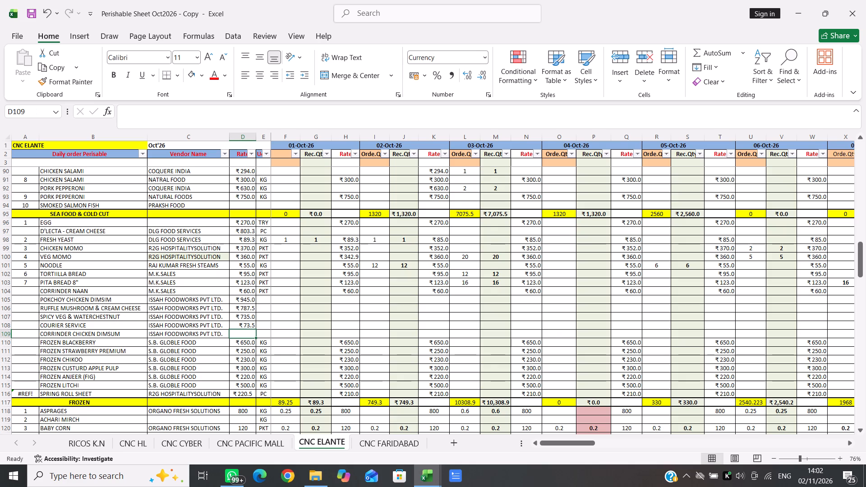
{"action": "type", "text": "=900"}
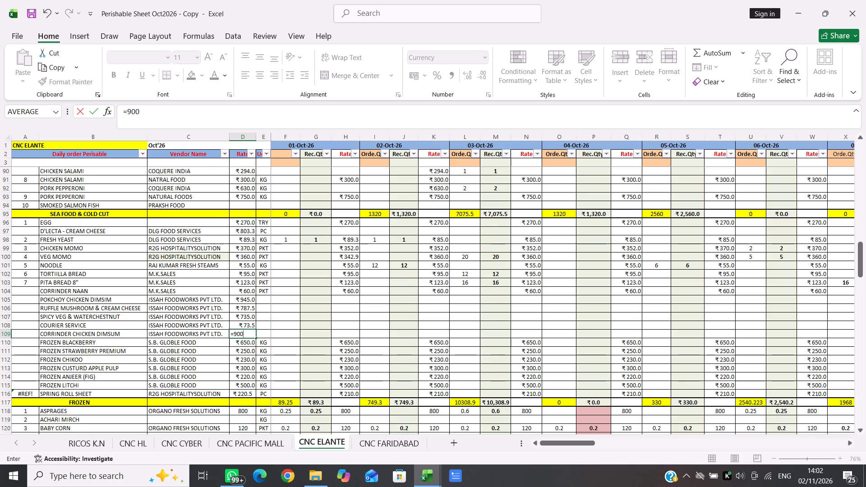
{"action": "type", "text": "*1.05"}
{"action": "key", "text": "Return"}
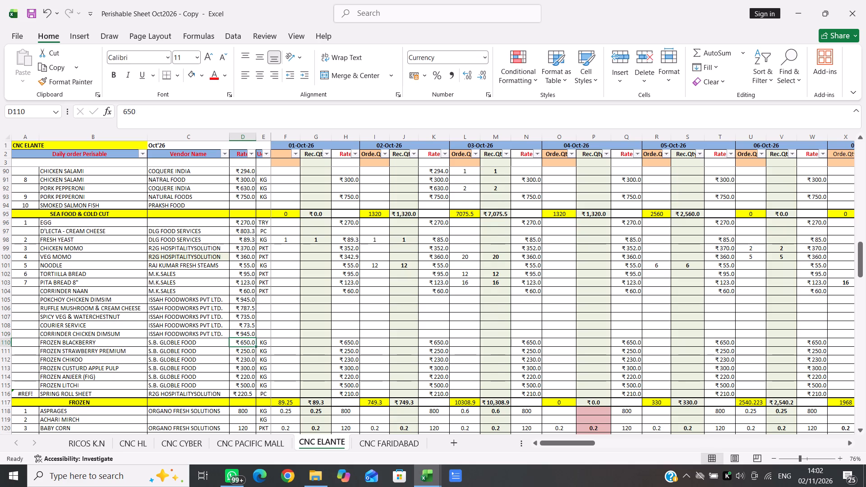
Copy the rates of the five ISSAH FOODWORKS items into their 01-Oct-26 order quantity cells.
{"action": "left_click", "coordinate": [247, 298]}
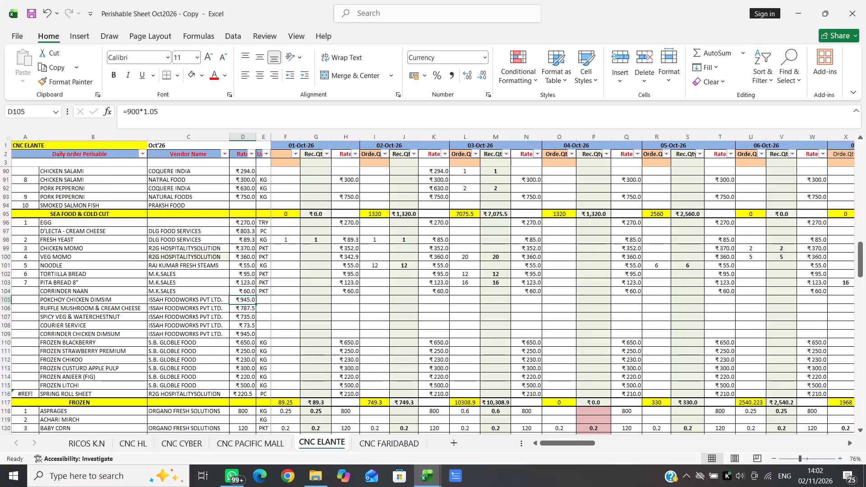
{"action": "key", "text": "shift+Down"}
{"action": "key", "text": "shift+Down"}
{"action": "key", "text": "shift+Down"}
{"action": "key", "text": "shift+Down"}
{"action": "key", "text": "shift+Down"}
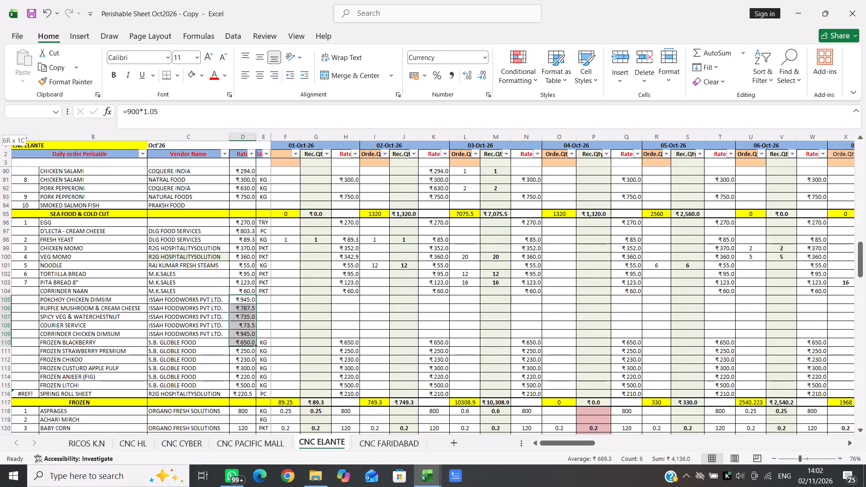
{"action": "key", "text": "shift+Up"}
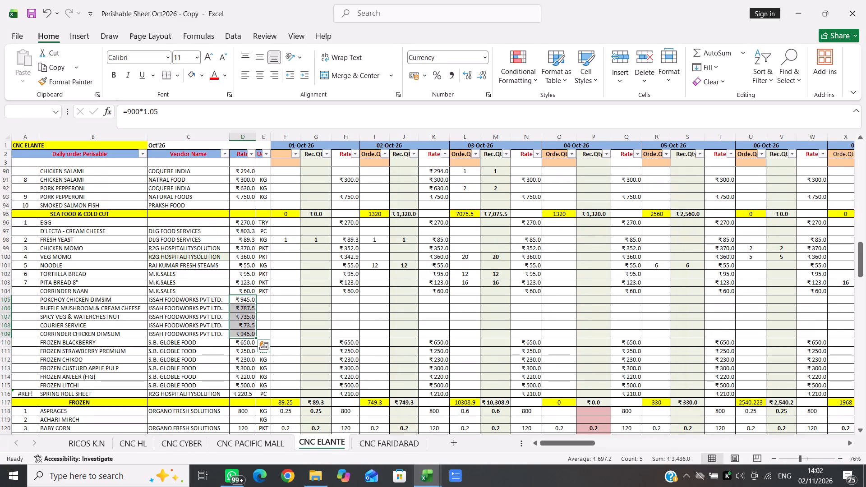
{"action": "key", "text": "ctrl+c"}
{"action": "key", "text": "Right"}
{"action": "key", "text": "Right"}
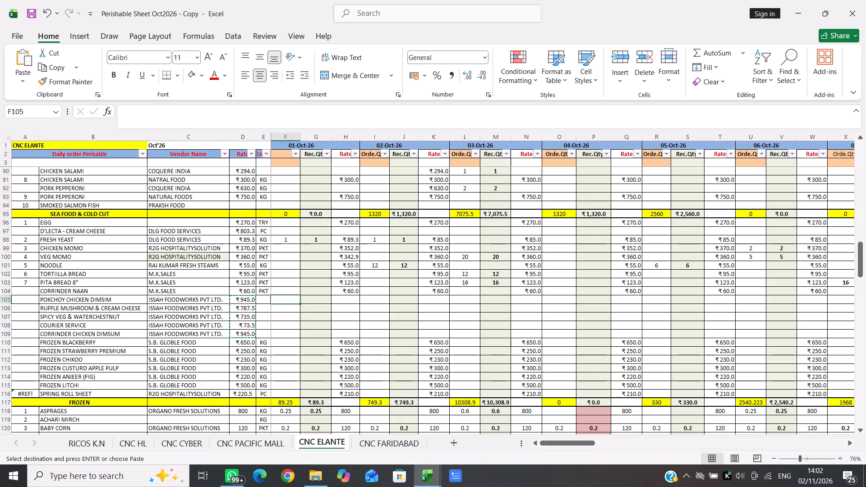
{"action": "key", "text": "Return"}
Enter the unit KG for POKCHOY CHICKEN DIMSIM and copy it to the other four ISSAH FOODWORKS items.
{"action": "left_click", "coordinate": [261, 299]}
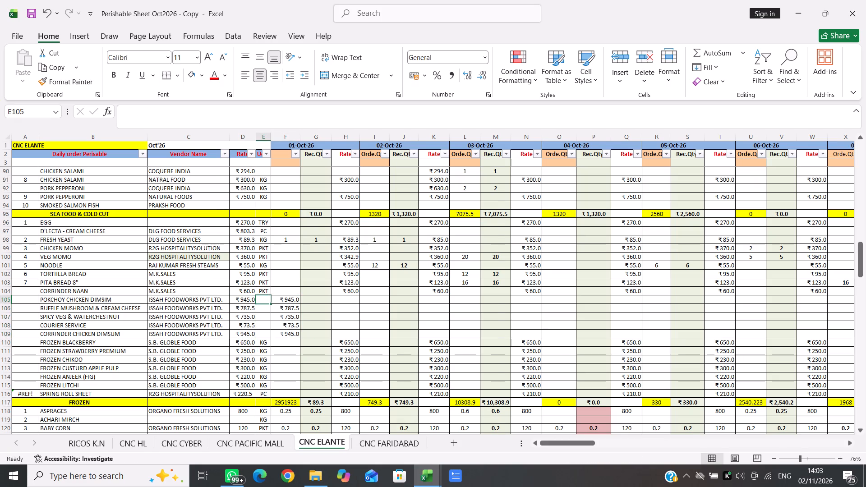
{"action": "key", "text": "k"}
{"action": "key", "text": "Down"}
{"action": "key", "text": "Up"}
{"action": "key", "text": "ctrl+c"}
{"action": "key", "text": "Down"}
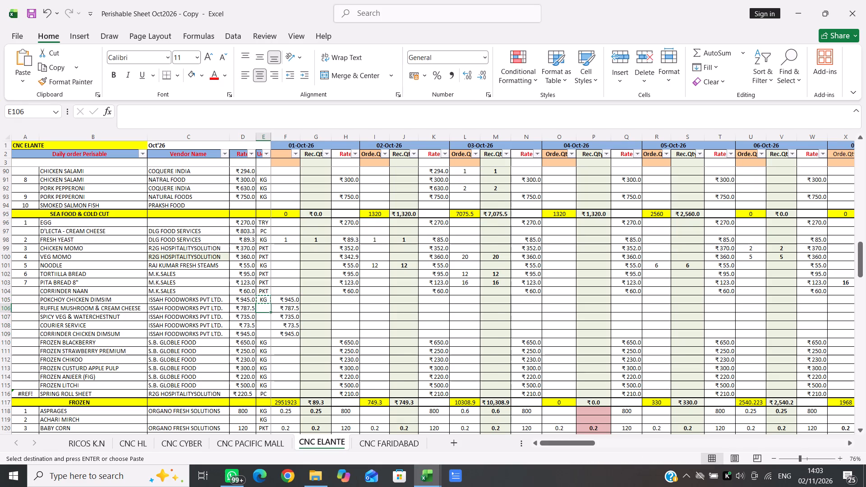
{"action": "key", "text": "shift+Down"}
{"action": "key", "text": "shift+Down"}
{"action": "key", "text": "shift+Down"}
{"action": "key", "text": "Return"}
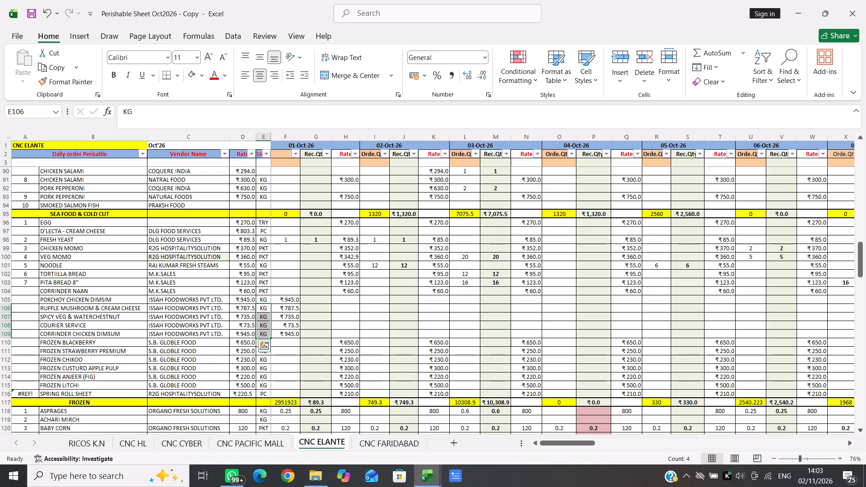
Widen the unit column E slightly.
{"action": "scroll", "coordinate": [308, 297], "scroll_direction": "right", "scroll_amount": 1}
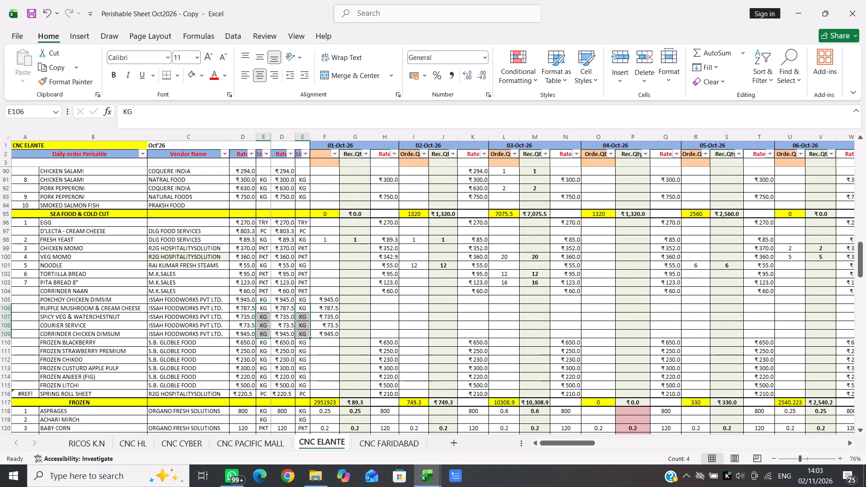
{"action": "scroll", "coordinate": [308, 297], "scroll_direction": "right", "scroll_amount": 2}
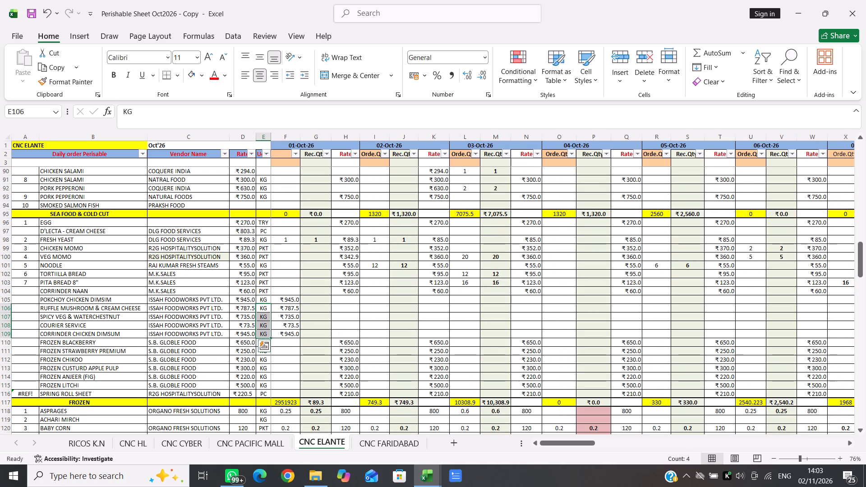
{"action": "scroll", "coordinate": [308, 297], "scroll_direction": "right", "scroll_amount": 2}
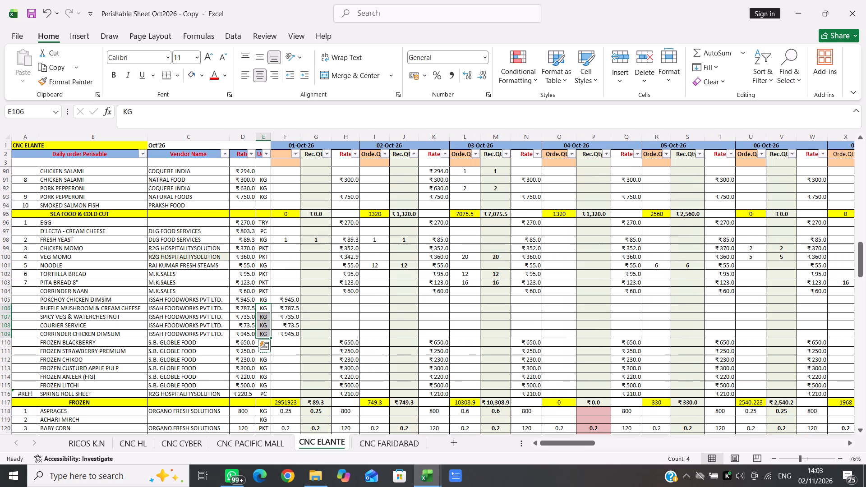
{"action": "left_click", "coordinate": [271, 136]}
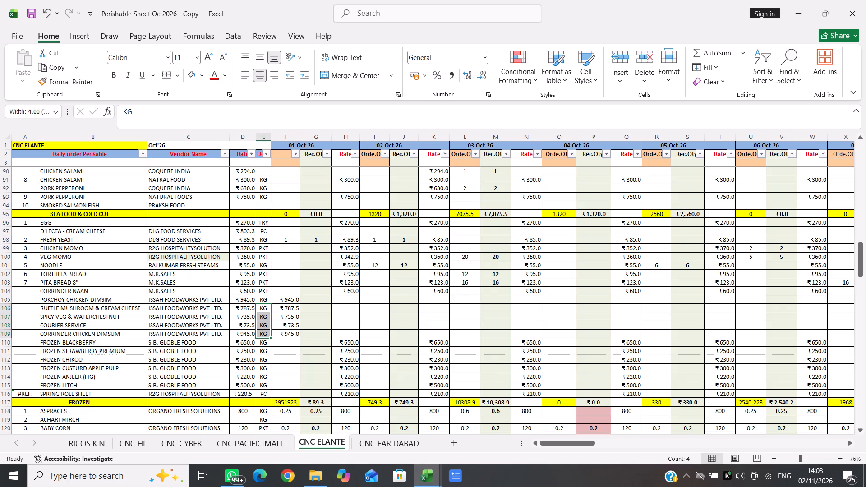
{"action": "left_click", "coordinate": [271, 136]}
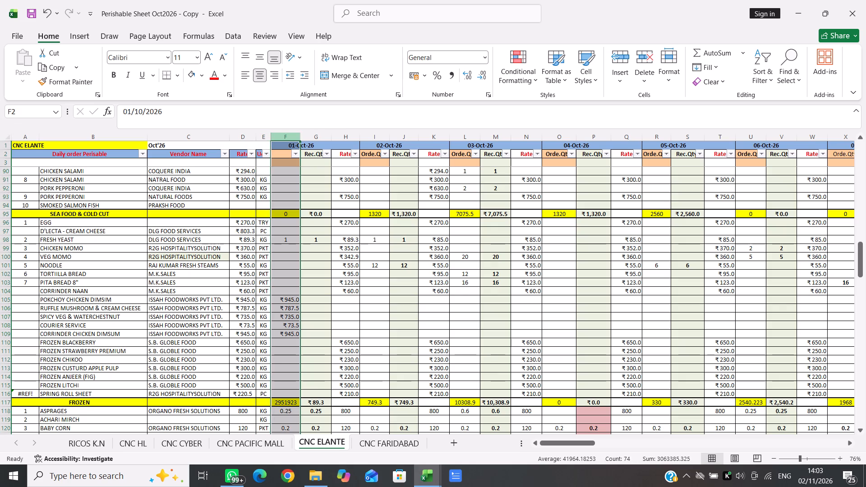
{"action": "left_click", "coordinate": [272, 136]}
{"action": "left_click", "coordinate": [267, 137]}
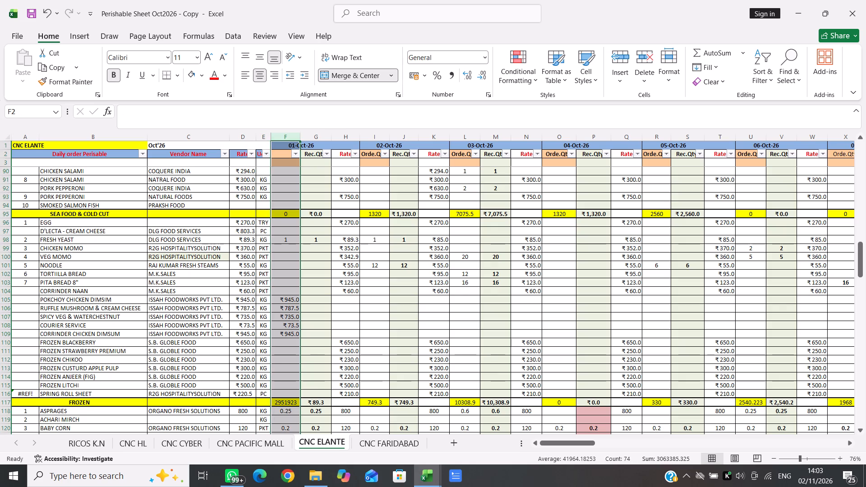
{"action": "left_click", "coordinate": [267, 138]}
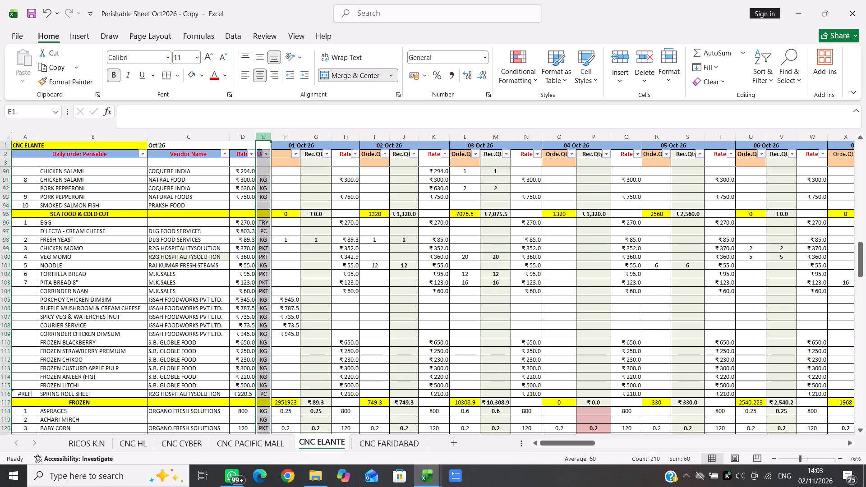
{"action": "left_click", "coordinate": [267, 184]}
{"action": "left_click", "coordinate": [267, 179]}
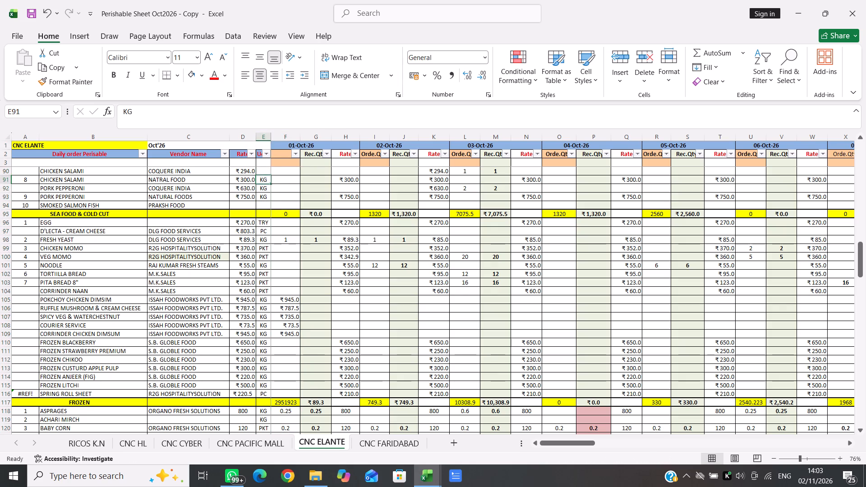
{"action": "left_click", "coordinate": [271, 137]}
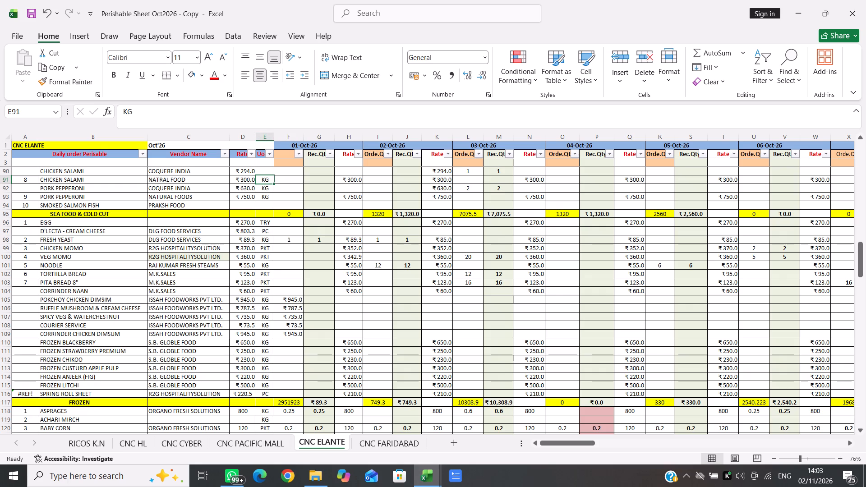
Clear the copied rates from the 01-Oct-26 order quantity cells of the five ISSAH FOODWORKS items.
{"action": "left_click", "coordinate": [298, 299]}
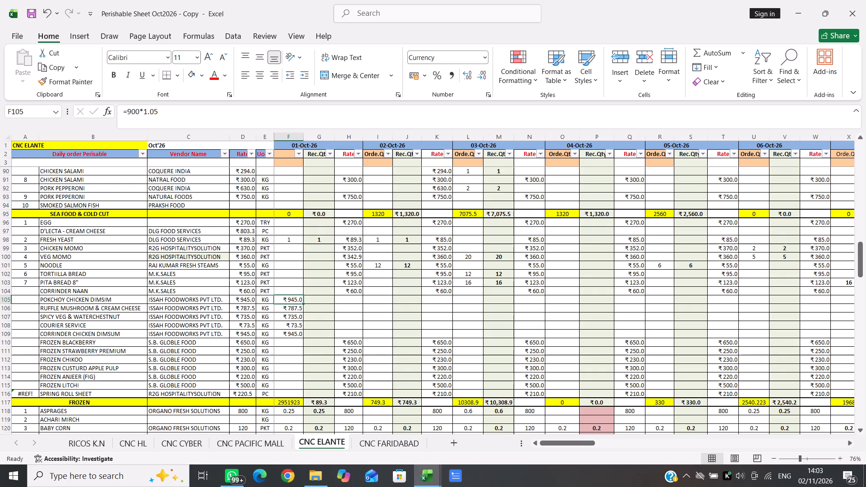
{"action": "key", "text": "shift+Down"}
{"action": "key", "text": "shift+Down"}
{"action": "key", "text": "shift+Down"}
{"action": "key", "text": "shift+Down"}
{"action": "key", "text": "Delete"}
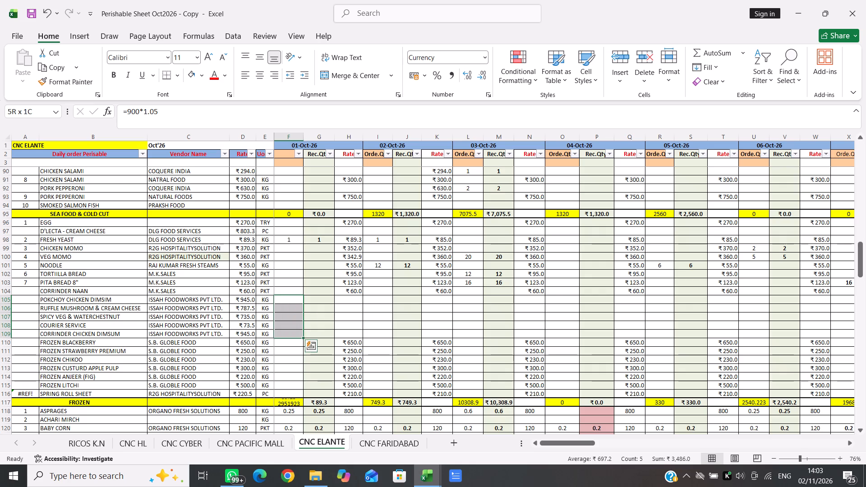
Enter 01-Oct-26 ordered and received quantities: 15 for POKCHOY CHICKEN DIMSIM, 20 each for RUFFLE MUSHROOM & CREAM CHEESE and SPICY VEG & WATERCHESTNUT.
{"action": "left_click", "coordinate": [294, 299]}
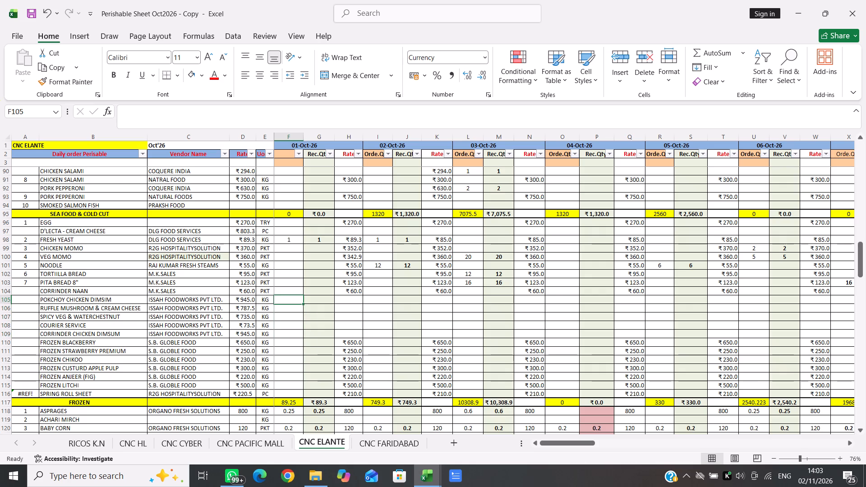
{"action": "type", "text": "15"}
{"action": "key", "text": "Right"}
{"action": "type", "text": "15"}
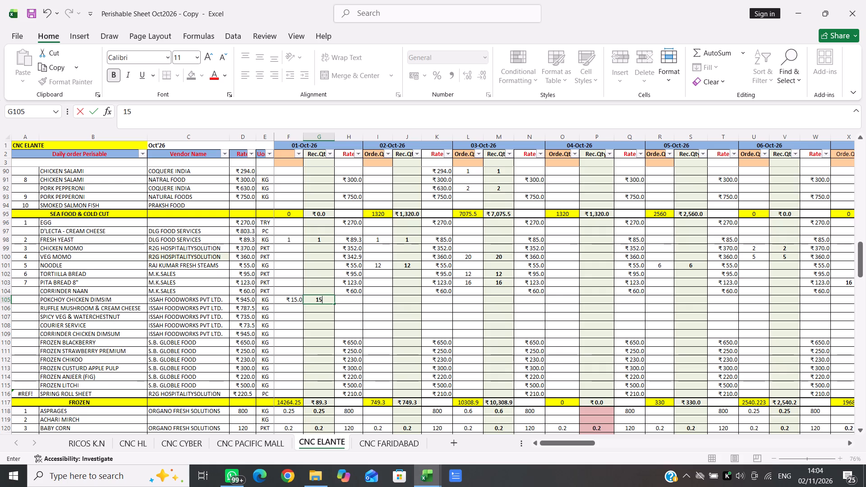
{"action": "key", "text": "Down"}
{"action": "type", "text": "20"}
{"action": "key", "text": "Left"}
{"action": "type", "text": "20"}
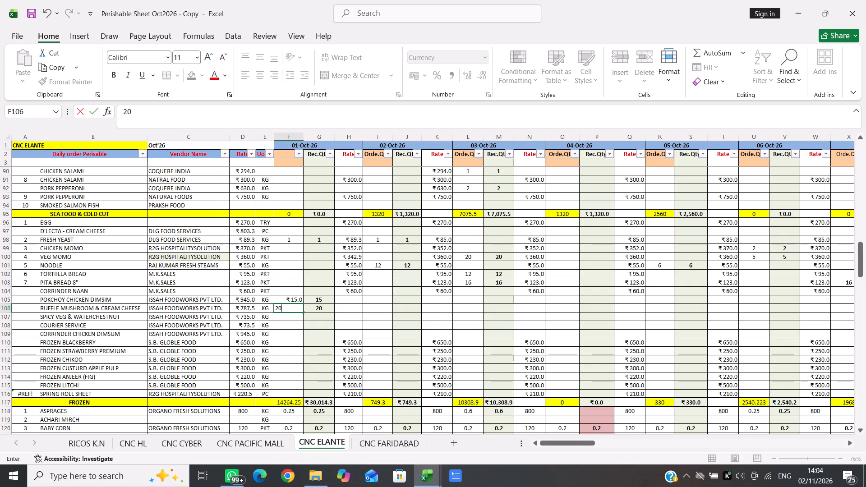
{"action": "key", "text": "Down"}
{"action": "type", "text": "20"}
{"action": "key", "text": "Right"}
{"action": "type", "text": "20"}
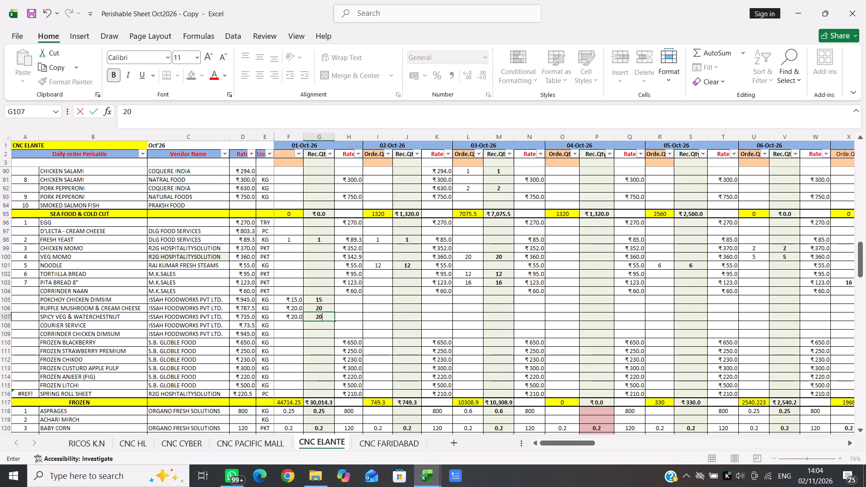
{"action": "key", "text": "Down"}
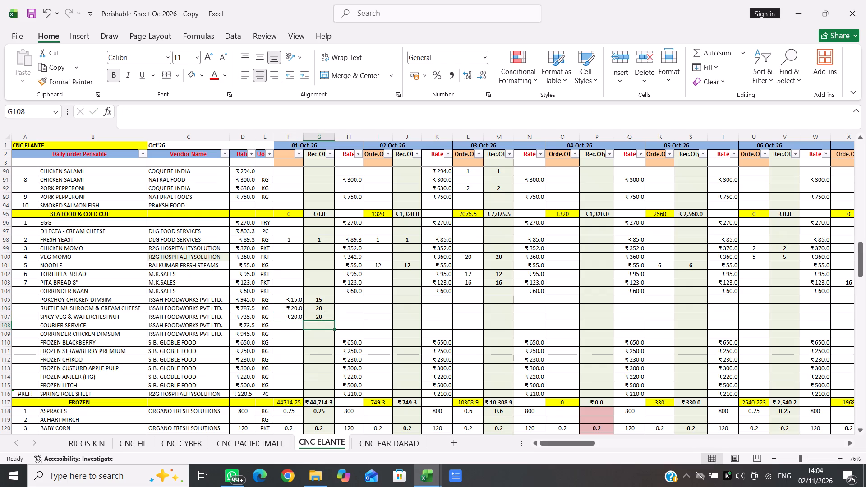
Enter 01-Oct-26 ordered and received quantities of 70 for COURIER SERVICE and 15 for CORRINDER CHICKEN DIMSUM.
{"action": "type", "text": "70"}
{"action": "key", "text": "Left"}
{"action": "type", "text": "70"}
{"action": "key", "text": "Down"}
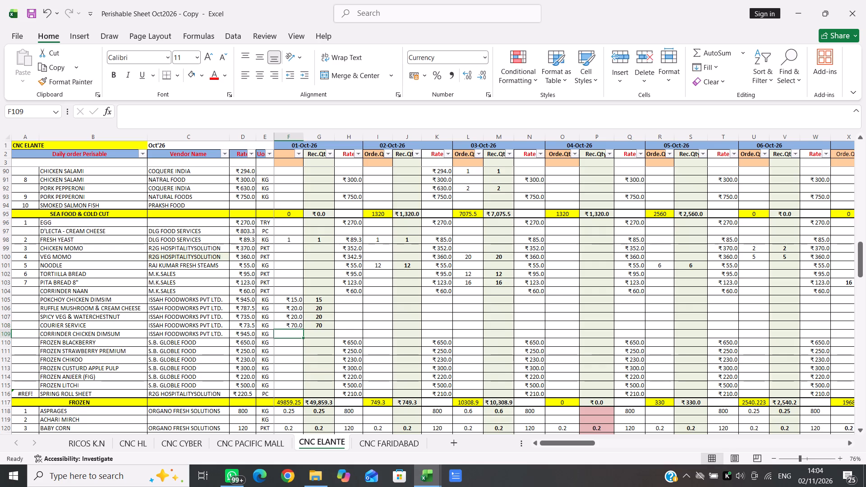
{"action": "type", "text": "15"}
{"action": "key", "text": "Right"}
{"action": "type", "text": "15"}
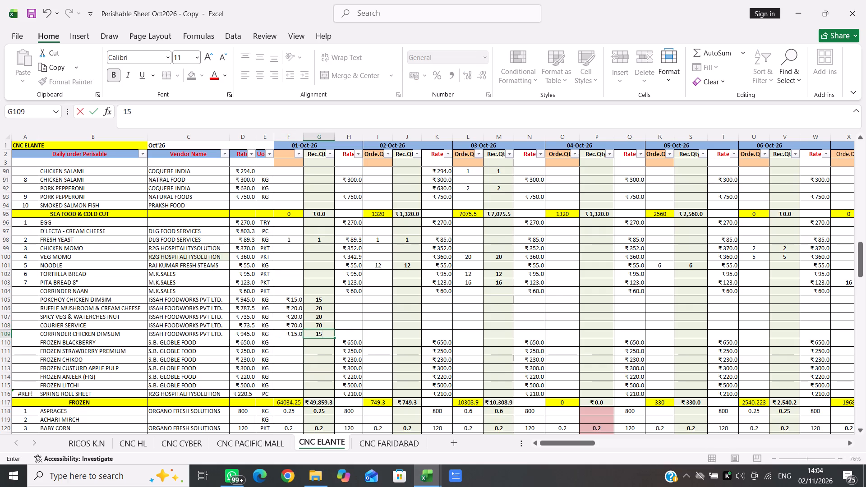
{"action": "key", "text": "Left"}
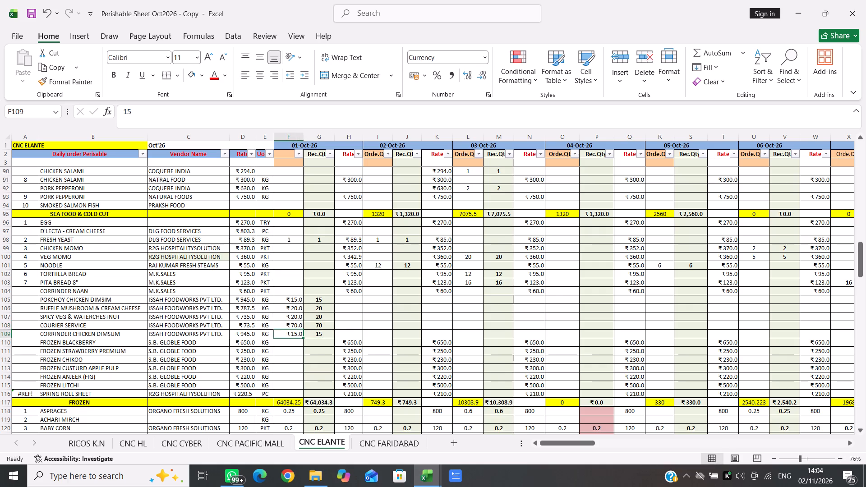
Set the 01-Oct-26 order quantity cells from PITA BREAD 8" through SPRING ROLL SHEET to General number format.
{"action": "left_click", "coordinate": [292, 283]}
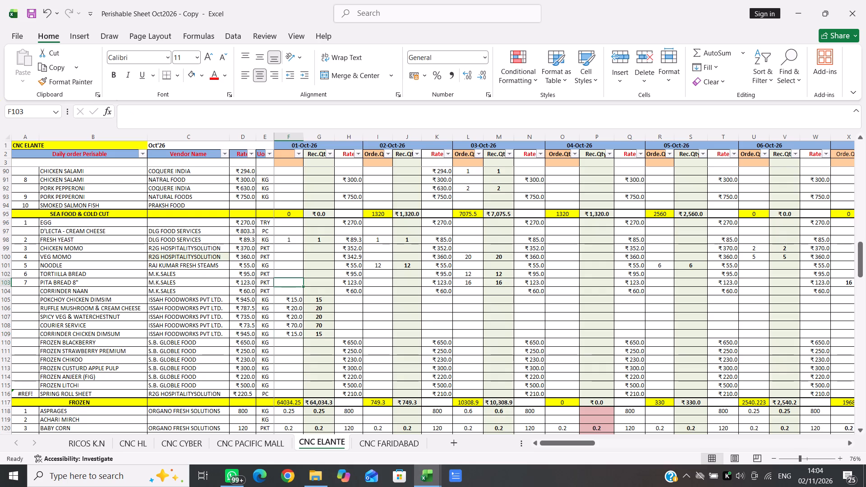
{"action": "key", "text": "shift+Down"}
{"action": "key", "text": "shift+Down"}
{"action": "key", "text": "shift+Down"}
{"action": "key", "text": "shift+Down"}
{"action": "key", "text": "shift+Down"}
{"action": "key", "text": "shift+Down"}
{"action": "key", "text": "shift+Down"}
{"action": "key", "text": "shift+Down"}
{"action": "key", "text": "shift+Down"}
{"action": "key", "text": "shift+Down"}
{"action": "key", "text": "shift+Down"}
{"action": "key", "text": "shift+Down"}
{"action": "key", "text": "shift+Down"}
{"action": "key", "text": "shift+Down"}
{"action": "key", "text": "shift+Up"}
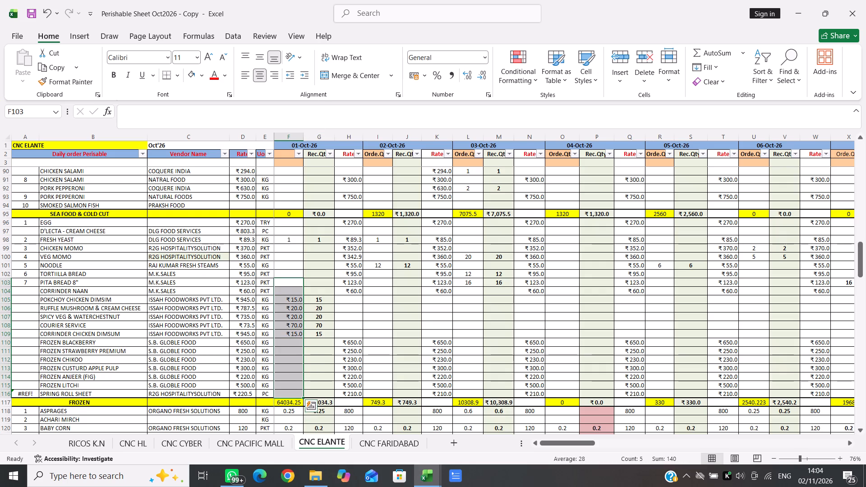
{"action": "left_click", "coordinate": [485, 57]}
{"action": "left_click", "coordinate": [465, 80]}
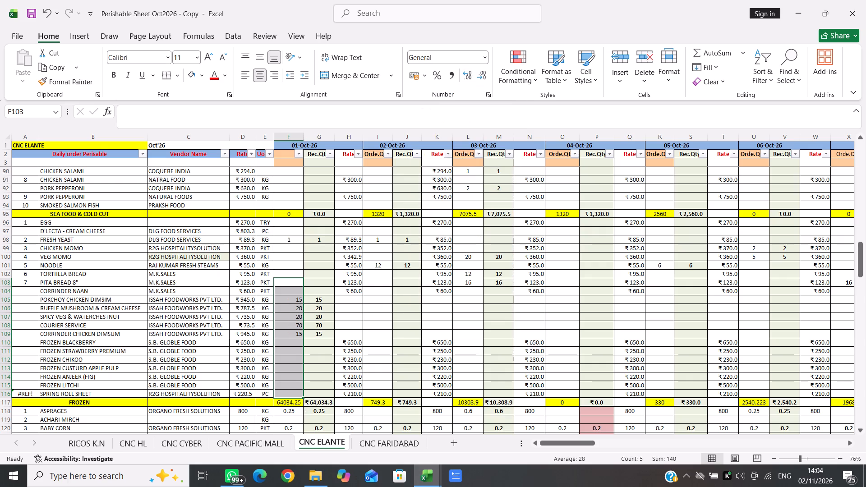
Centre the 01-Oct-26 order quantity cells from NOODLE through FROZEN CUSTURD APPLE PULP horizontally.
{"action": "left_click", "coordinate": [295, 266]}
{"action": "left_click", "coordinate": [295, 266]}
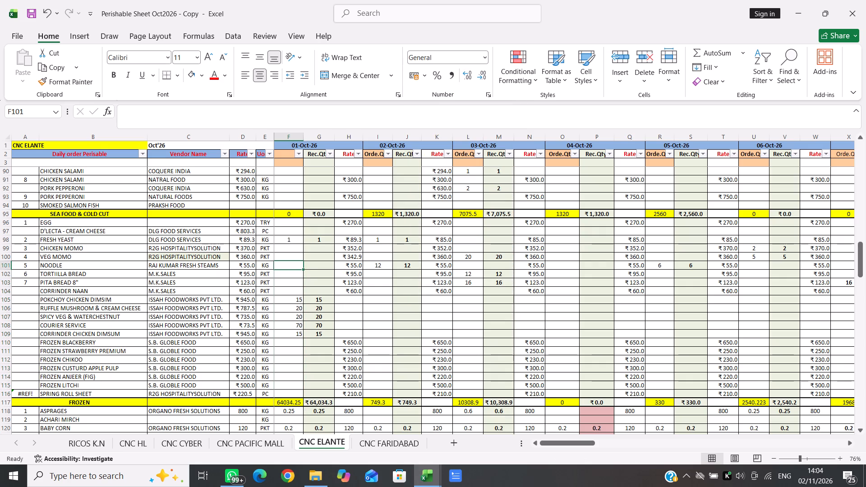
{"action": "key", "text": "shift+Down"}
{"action": "key", "text": "shift+Down"}
{"action": "key", "text": "shift+Down"}
{"action": "key", "text": "shift+Down"}
{"action": "key", "text": "shift+Down"}
{"action": "key", "text": "shift+Down"}
{"action": "key", "text": "shift+Down"}
{"action": "key", "text": "shift+Down"}
{"action": "key", "text": "shift+Down"}
{"action": "key", "text": "shift+Down"}
{"action": "key", "text": "shift+Down"}
{"action": "key", "text": "shift+Down"}
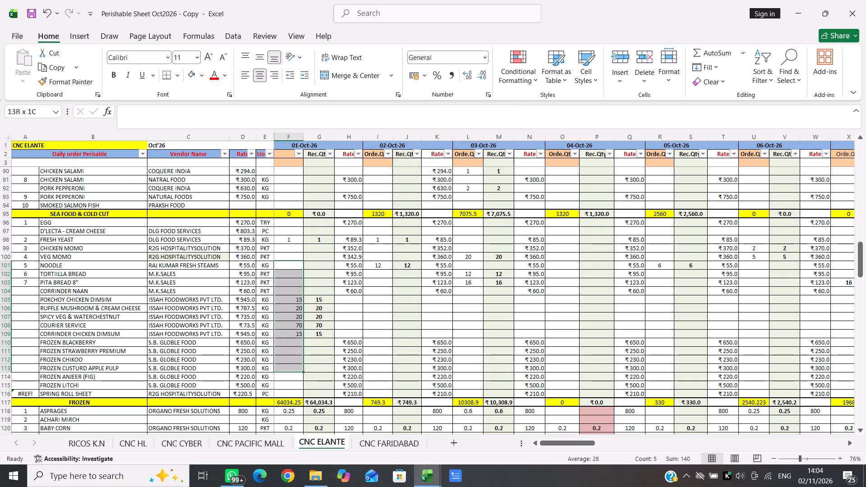
{"action": "left_click", "coordinate": [260, 74]}
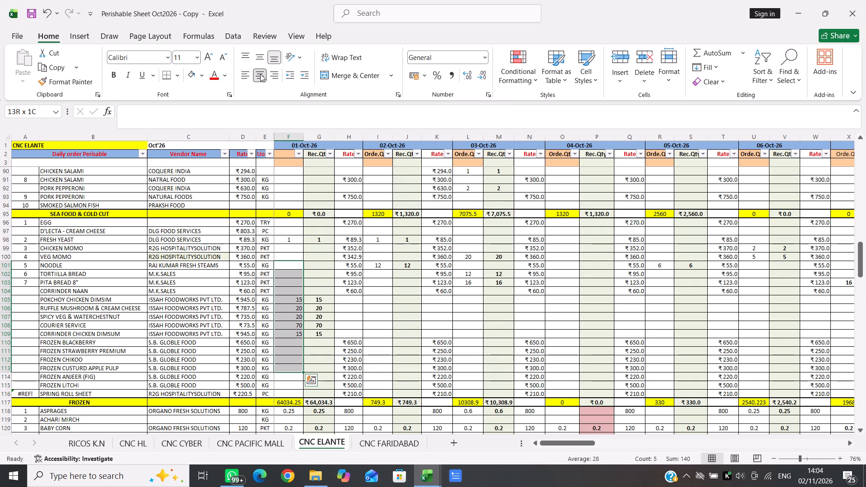
{"action": "left_click", "coordinate": [260, 74]}
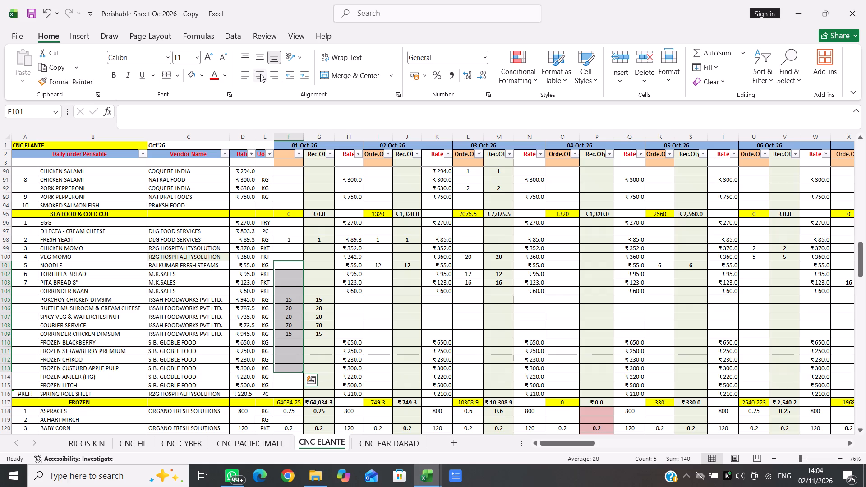
{"action": "left_click", "coordinate": [294, 250]}
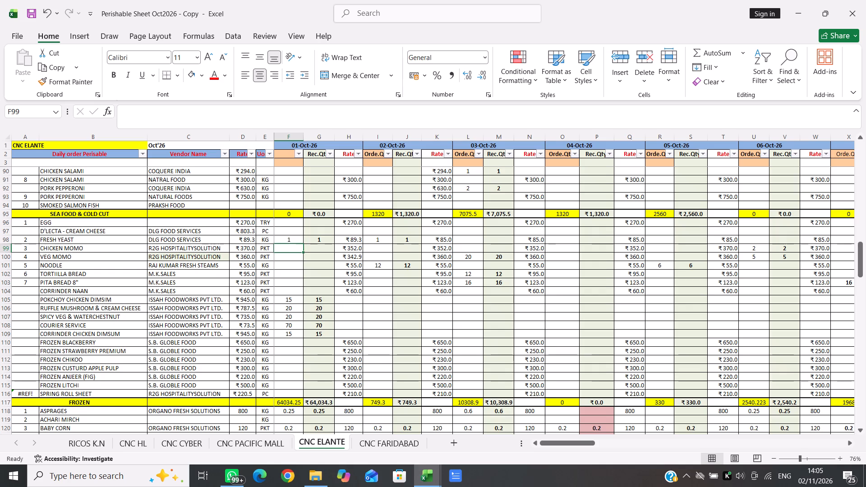
Copy the 01-Oct-26 ordered and received quantities of the five ISSAH FOODWORKS items into their 25-Oct-26 quantity cells.
{"action": "scroll", "coordinate": [304, 273], "scroll_direction": "right", "scroll_amount": 1}
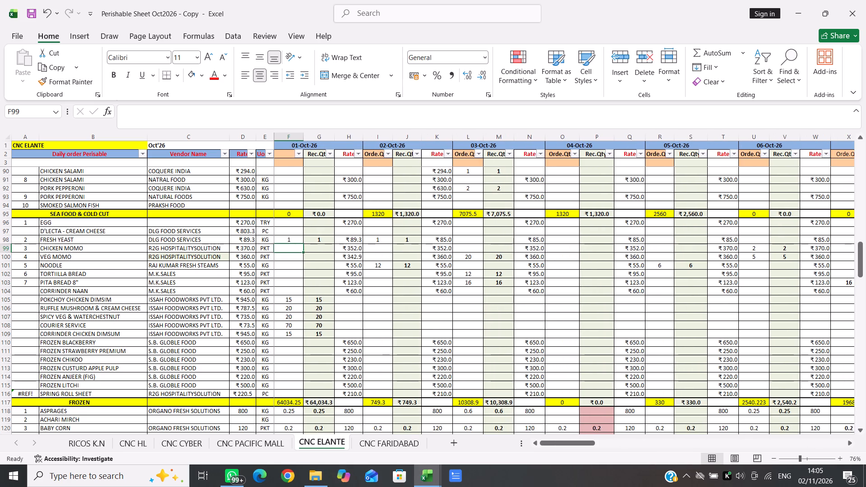
{"action": "left_click", "coordinate": [286, 299]}
{"action": "key", "text": "shift+Right"}
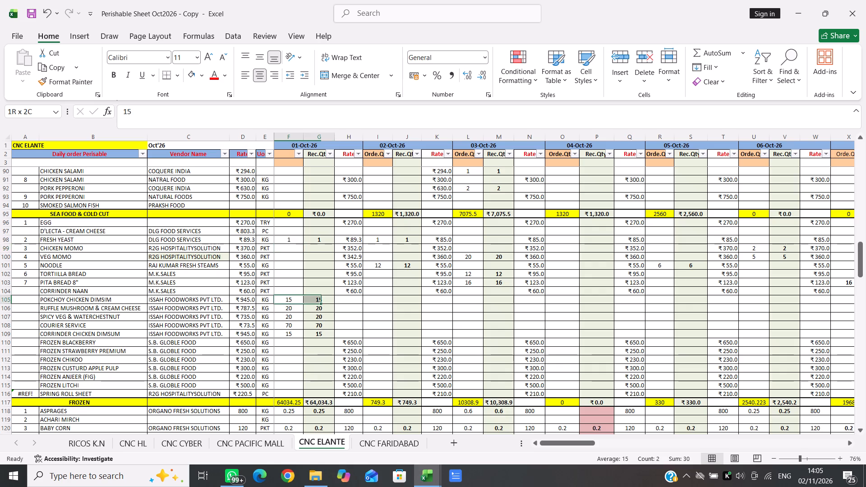
{"action": "key", "text": "shift+Down"}
{"action": "key", "text": "shift+Down"}
{"action": "key", "text": "shift+Down"}
{"action": "key", "text": "shift+Down"}
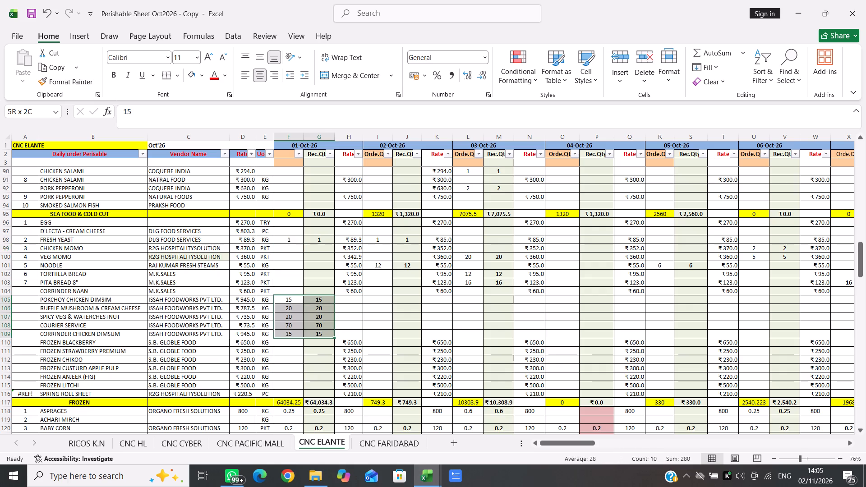
{"action": "key", "text": "ctrl+c"}
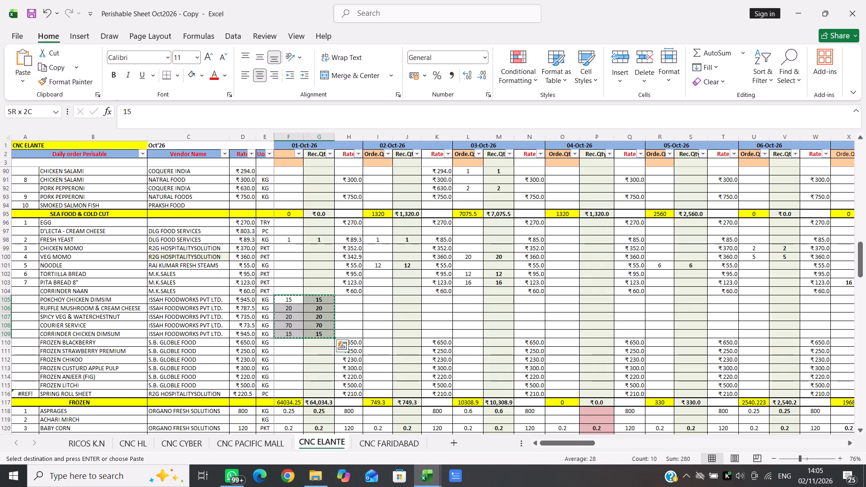
{"action": "scroll", "coordinate": [438, 323], "scroll_direction": "left", "scroll_amount": 5}
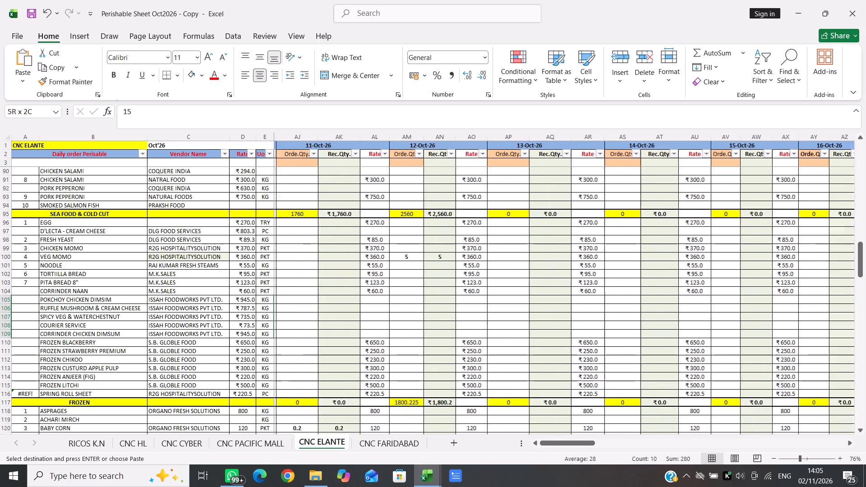
{"action": "scroll", "coordinate": [438, 323], "scroll_direction": "left", "scroll_amount": 8}
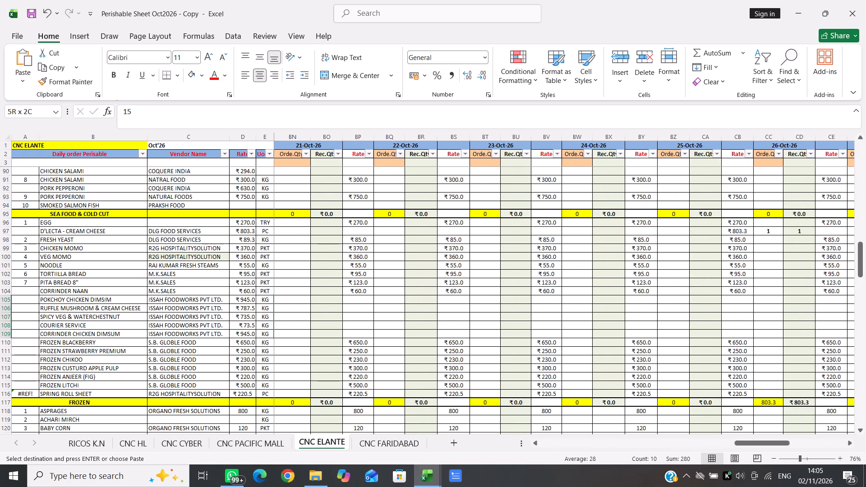
{"action": "scroll", "coordinate": [438, 323], "scroll_direction": "left", "scroll_amount": 4}
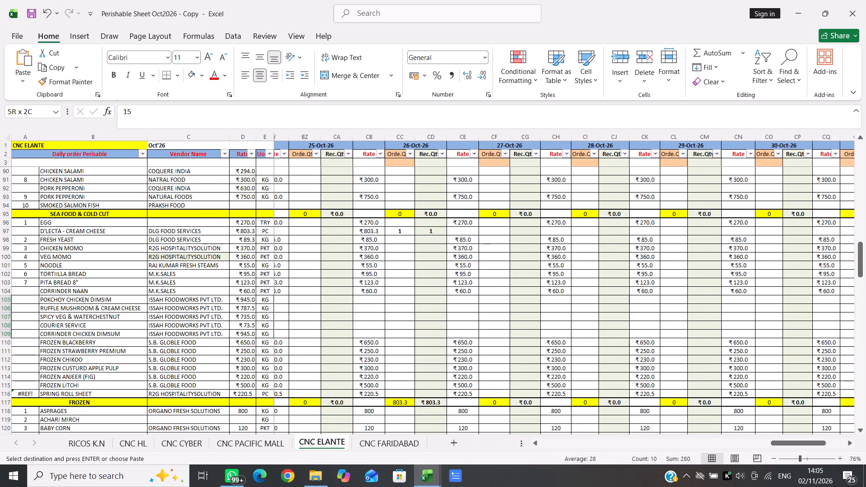
{"action": "left_click", "coordinate": [318, 299]}
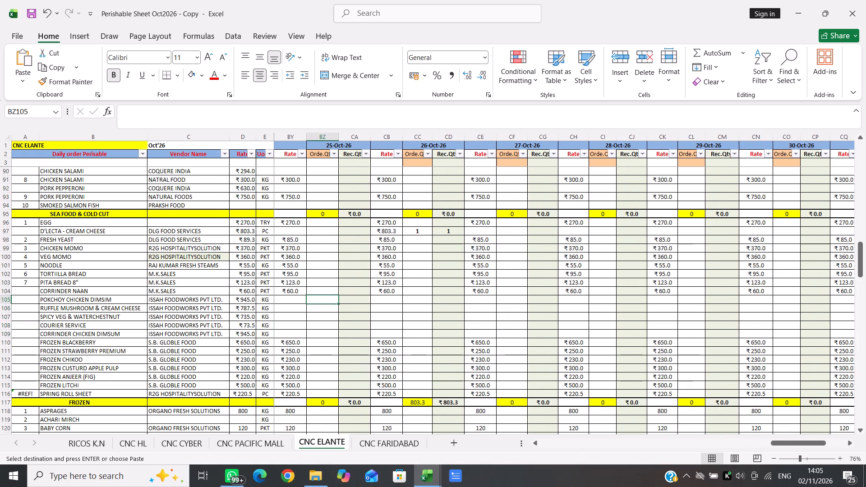
{"action": "key", "text": "Return"}
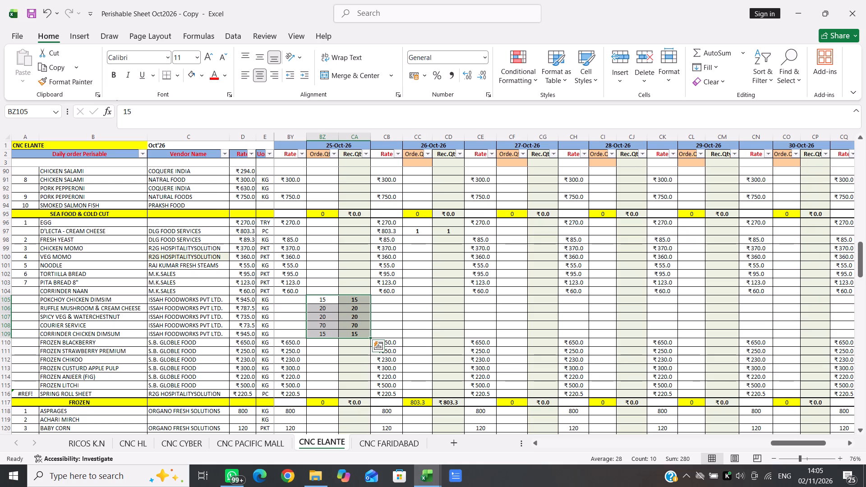
Copy the five ISSAH FOODWORKS item rates from the main rate column into the date rate column immediately before 25-Oct-26.
{"action": "left_click", "coordinate": [246, 299]}
{"action": "key", "text": "shift+Down"}
{"action": "key", "text": "shift+Down"}
{"action": "key", "text": "shift+Down"}
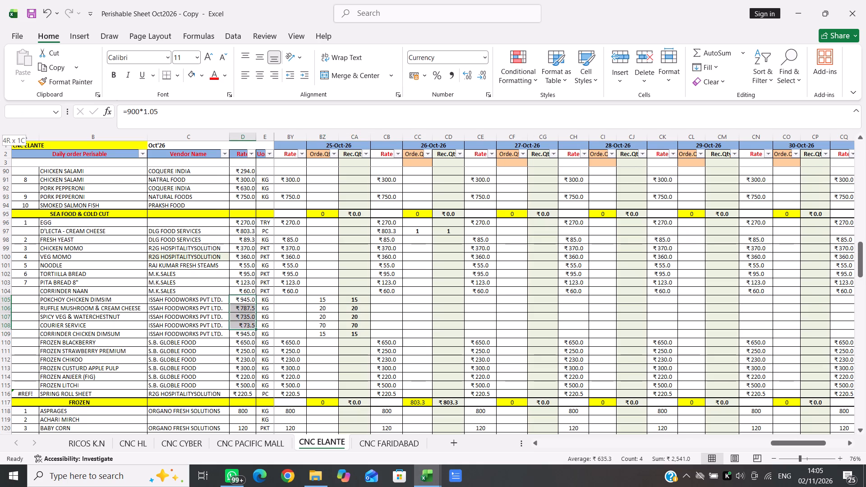
{"action": "key", "text": "shift+Down"}
{"action": "key", "text": "ctrl+c"}
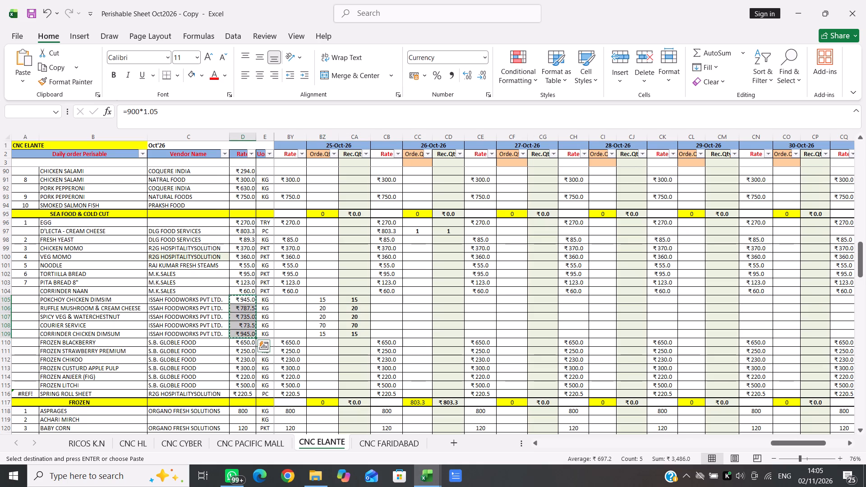
{"action": "left_click", "coordinate": [288, 300]}
{"action": "key", "text": "Return"}
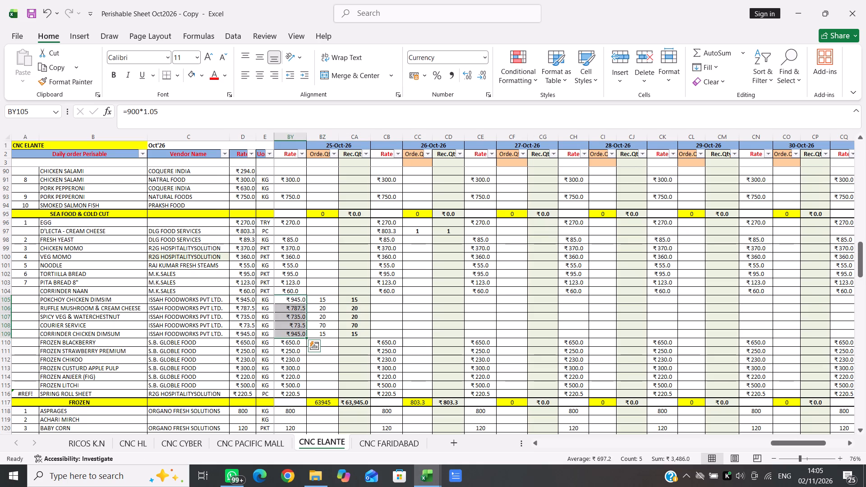
Clear the 01-Oct-26 ordered and received quantities from POKCHOY CHICKEN DIMSIM through CORRINDER CHICKEN DIMSUM.
{"action": "scroll", "coordinate": [338, 335], "scroll_direction": "right", "scroll_amount": 7}
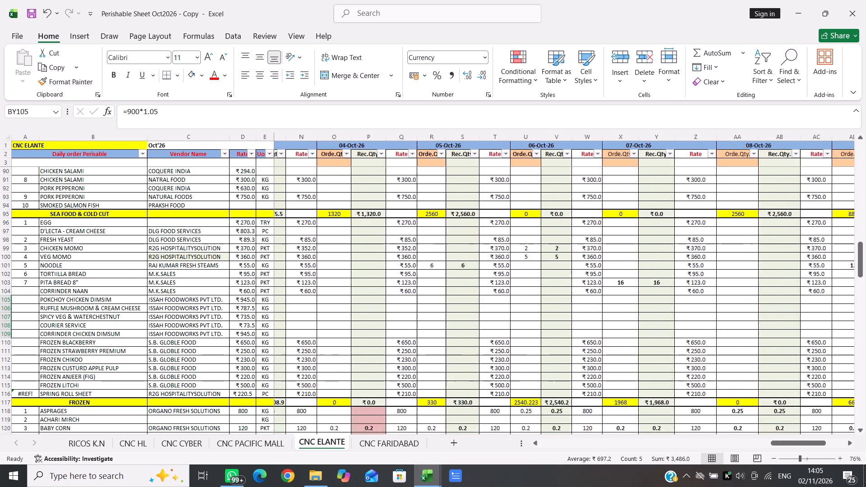
{"action": "scroll", "coordinate": [338, 335], "scroll_direction": "right", "scroll_amount": 1}
{"action": "scroll", "coordinate": [338, 335], "scroll_direction": "left", "scroll_amount": 1}
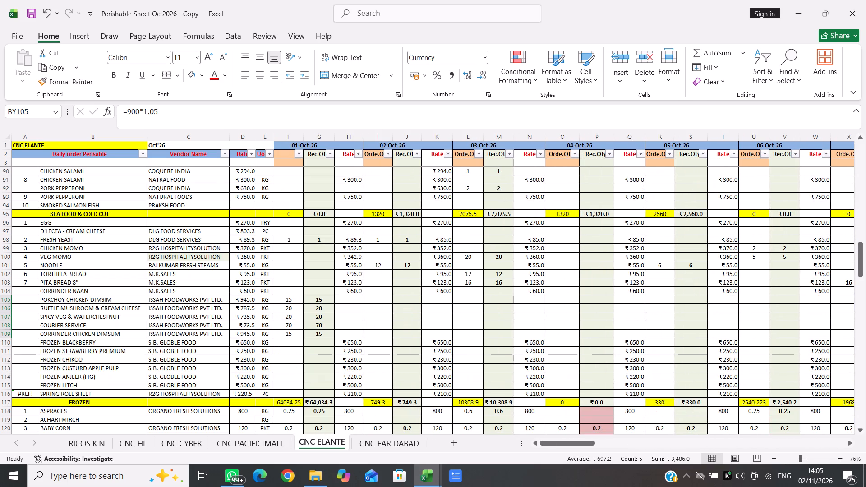
{"action": "left_click", "coordinate": [290, 299]}
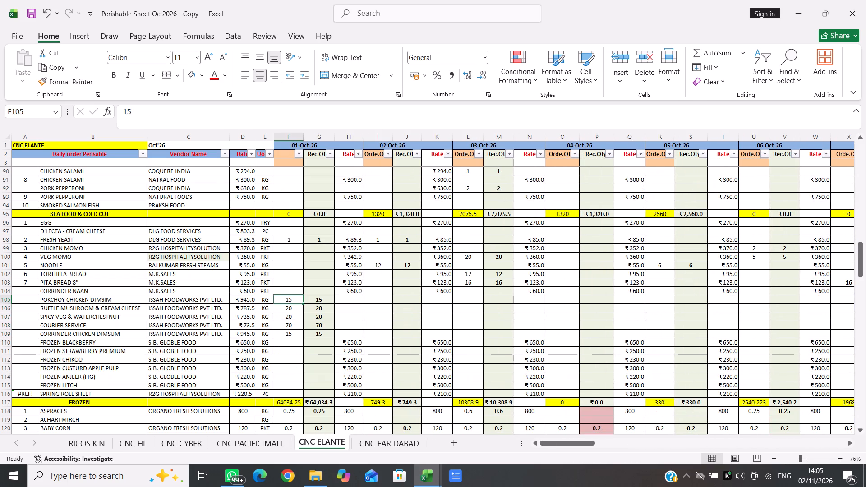
{"action": "key", "text": "shift+Right"}
{"action": "key", "text": "shift+Down"}
{"action": "key", "text": "shift+Down"}
{"action": "key", "text": "shift+Down"}
{"action": "key", "text": "shift+Down"}
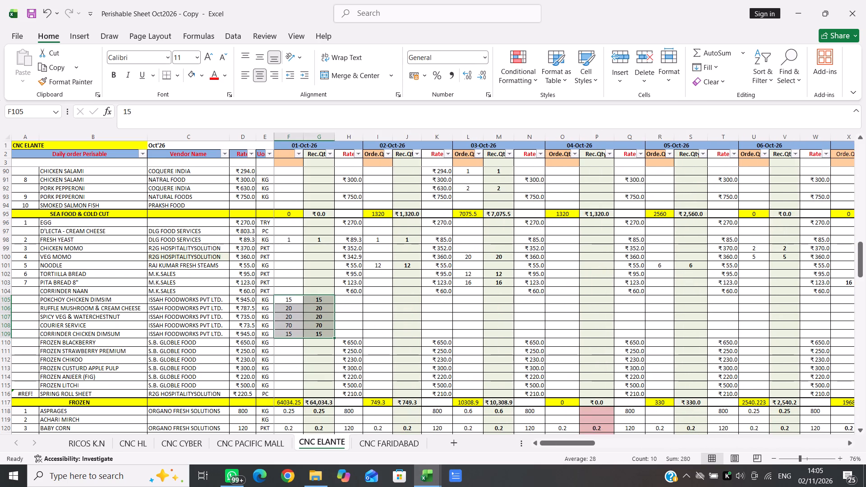
{"action": "key", "text": "BackSpace"}
{"action": "key", "text": "shift+Down"}
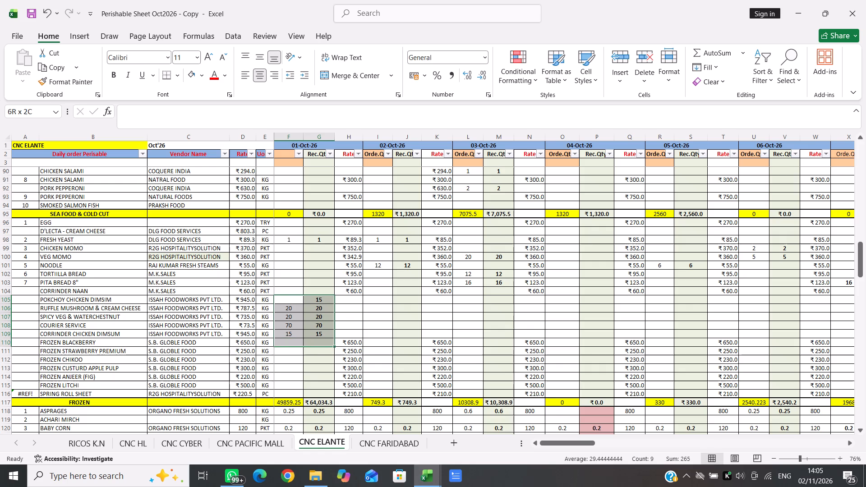
{"action": "key", "text": "shift+Up"}
{"action": "key", "text": "Delete"}
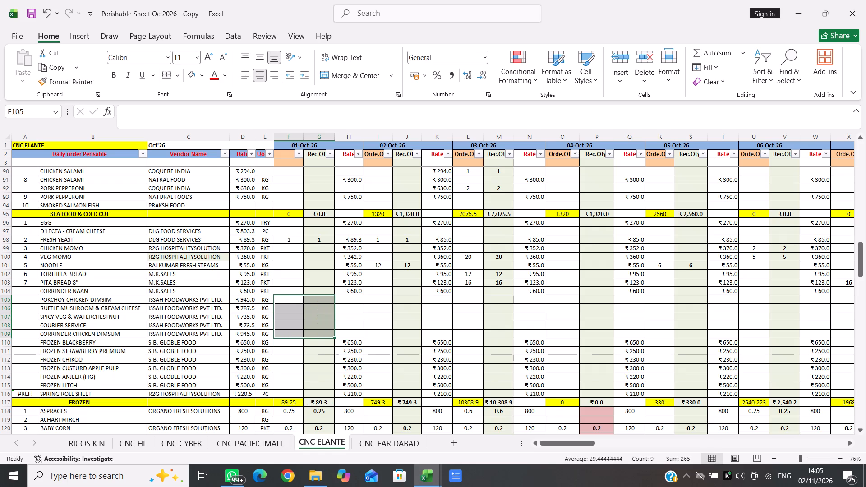
Filter the Vendor Name column with the search text JAGA.
{"action": "left_click", "coordinate": [304, 300]}
{"action": "scroll", "coordinate": [420, 320], "scroll_direction": "left", "scroll_amount": 3}
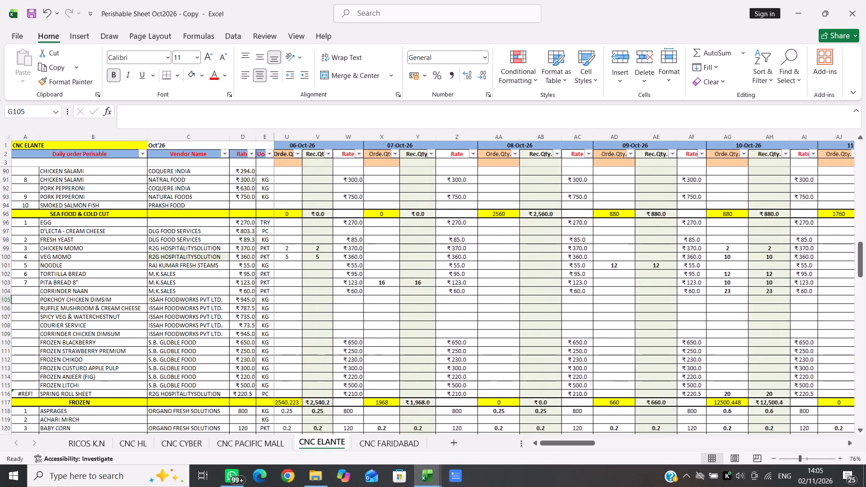
{"action": "scroll", "coordinate": [420, 320], "scroll_direction": "left", "scroll_amount": 3}
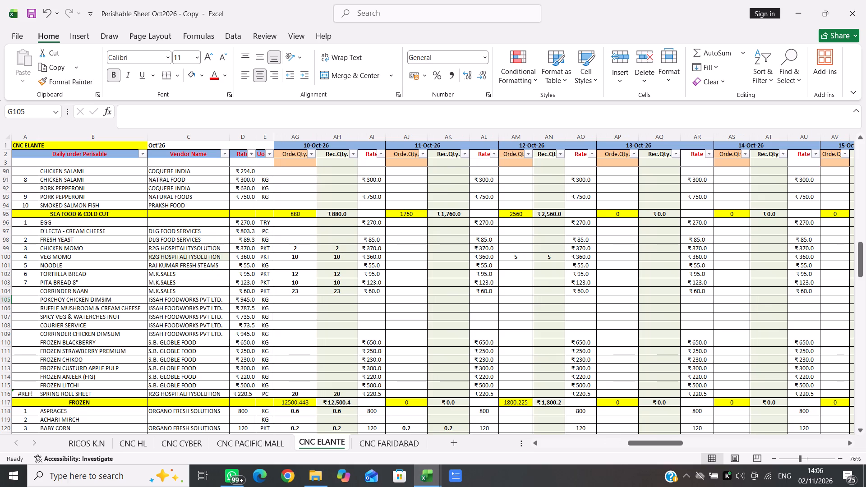
{"action": "left_click", "coordinate": [222, 153]}
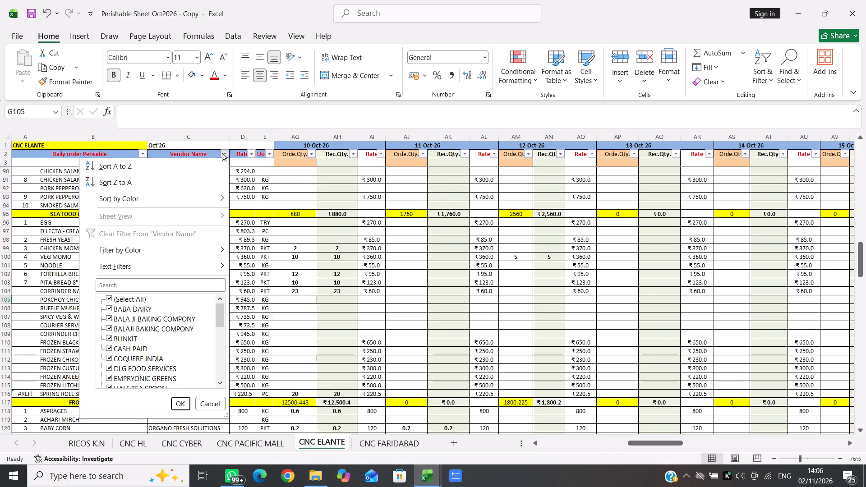
{"action": "left_click", "coordinate": [161, 285]}
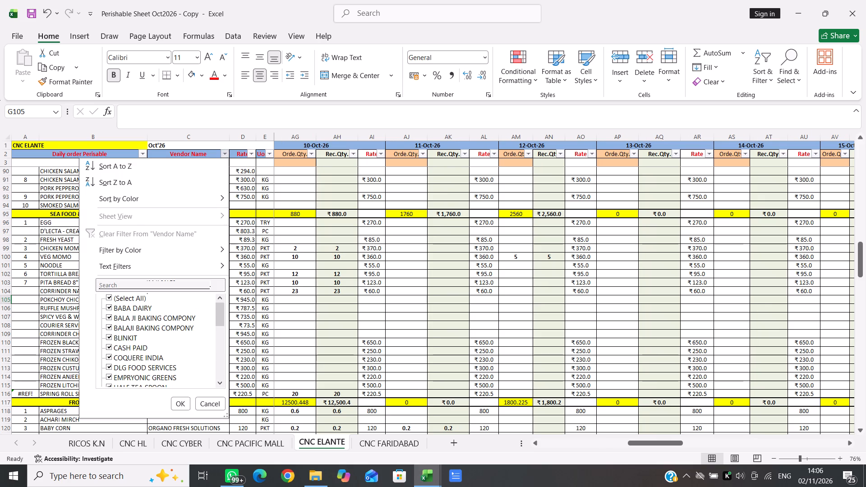
{"action": "type", "text": "JAGA"}
{"action": "key", "text": "Return"}
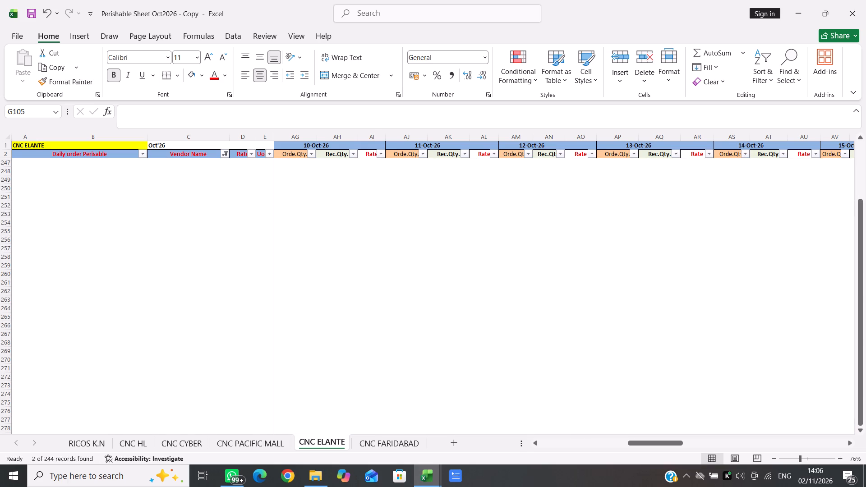
{"action": "scroll", "coordinate": [161, 285], "scroll_direction": "up", "scroll_amount": 4}
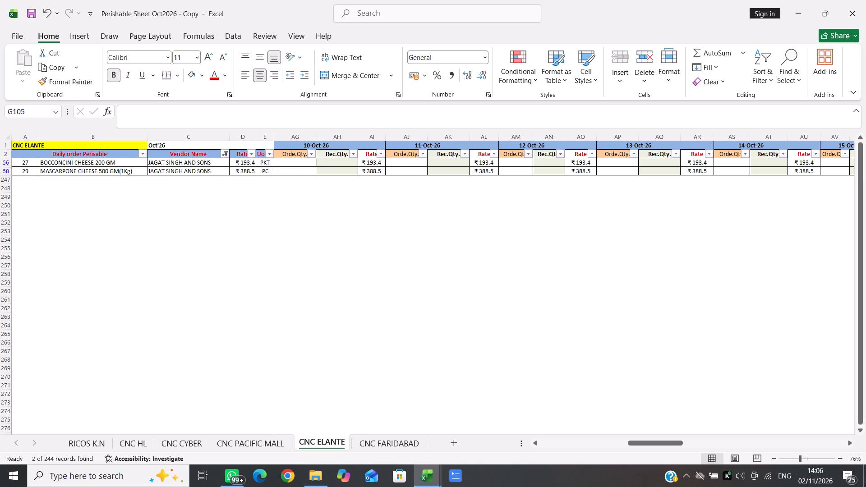
Select the 24-Oct-26 order quantity cell for BOCCONCINI CHEESE 200 GM.
{"action": "scroll", "coordinate": [161, 285], "scroll_direction": "left", "scroll_amount": 6}
{"action": "scroll", "coordinate": [422, 209], "scroll_direction": "left", "scroll_amount": 13}
{"action": "scroll", "coordinate": [422, 209], "scroll_direction": "right", "scroll_amount": 1}
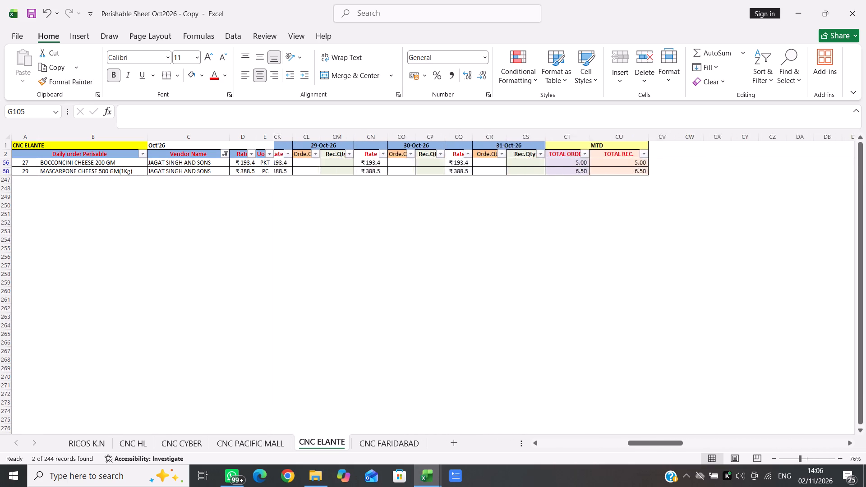
{"action": "scroll", "coordinate": [422, 209], "scroll_direction": "right", "scroll_amount": 5}
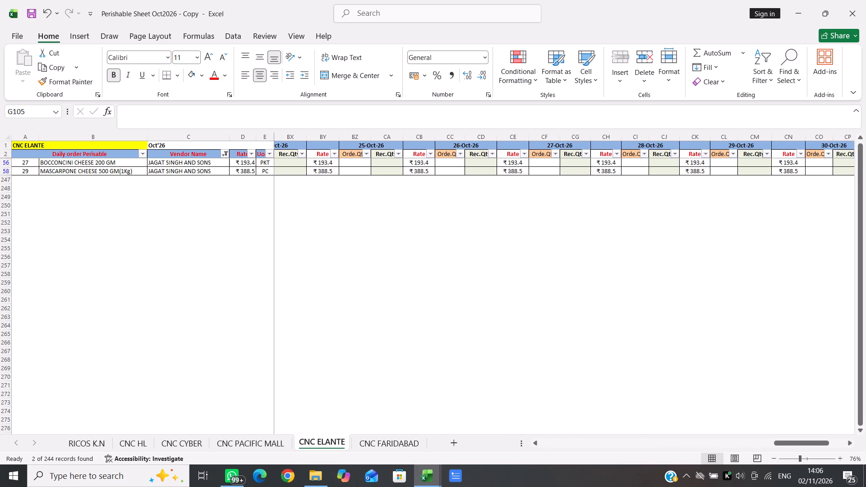
{"action": "scroll", "coordinate": [422, 209], "scroll_direction": "right", "scroll_amount": 2}
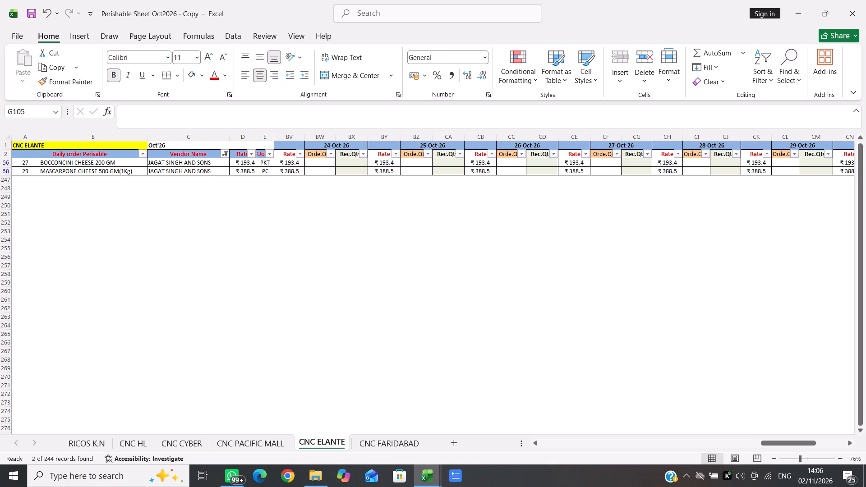
{"action": "left_click", "coordinate": [323, 160]}
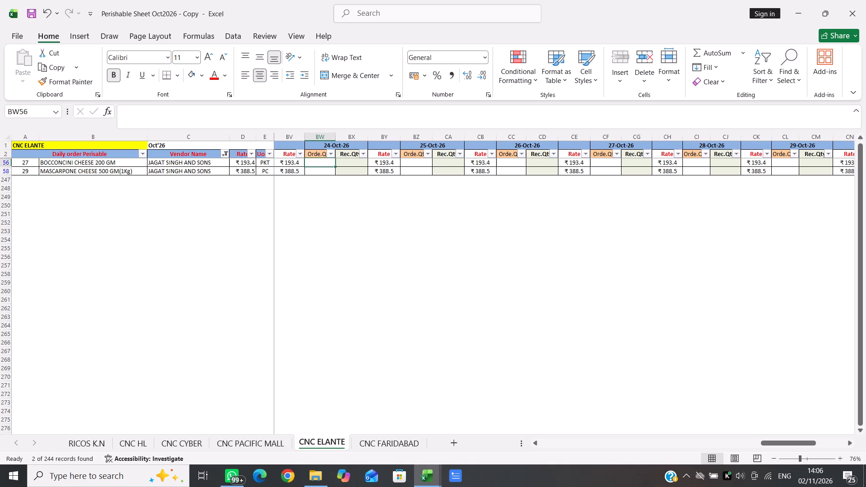
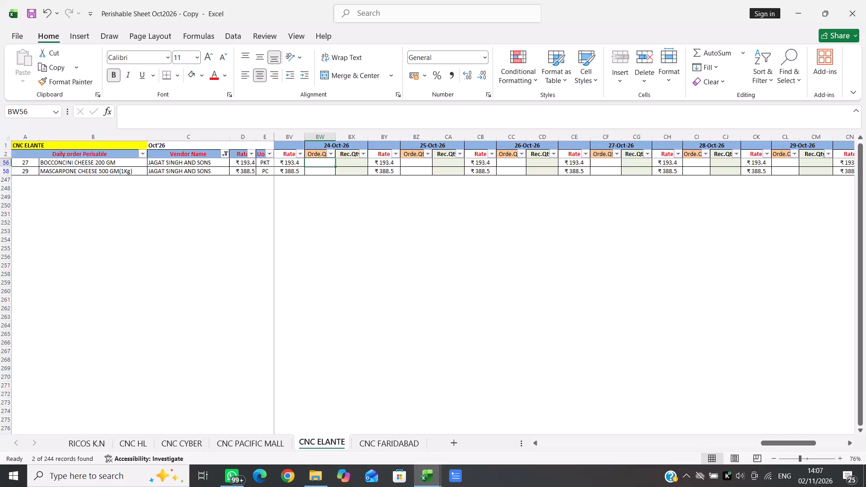
Enter 2 as both the ordered and received quantity for BOCCONCINI CHEESE 200 GM on 24-Oct-26.
{"action": "key", "text": "2"}
{"action": "key", "text": "Right"}
{"action": "key", "text": "2"}
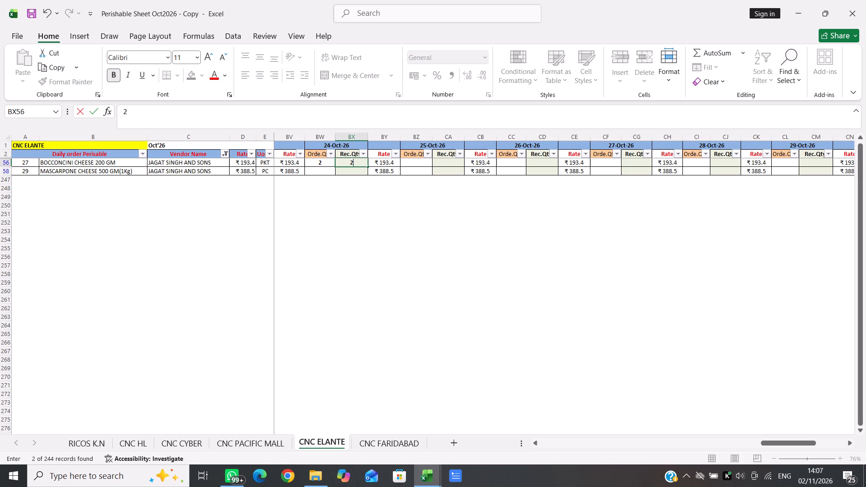
Enter 4 as both the ordered and received quantity for MASCARPONE CHEESE 500 GM on 20-Oct-26.
{"action": "scroll", "coordinate": [318, 163], "scroll_direction": "right", "scroll_amount": 4}
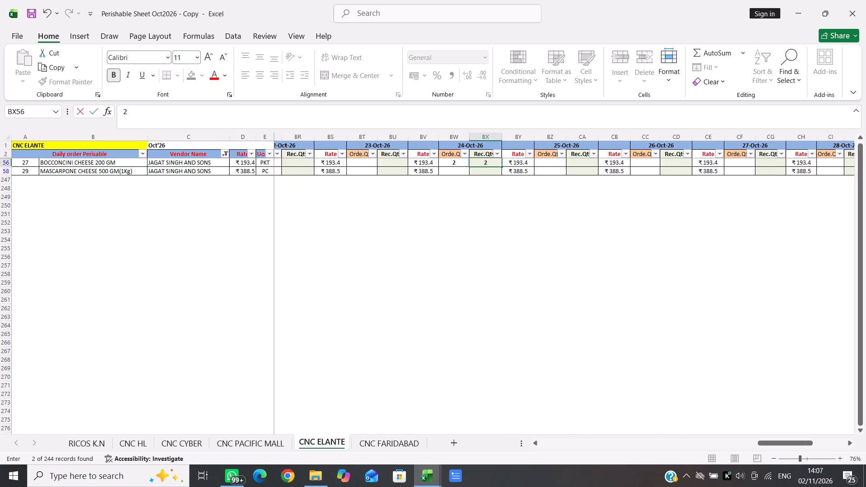
{"action": "scroll", "coordinate": [318, 163], "scroll_direction": "right", "scroll_amount": 5}
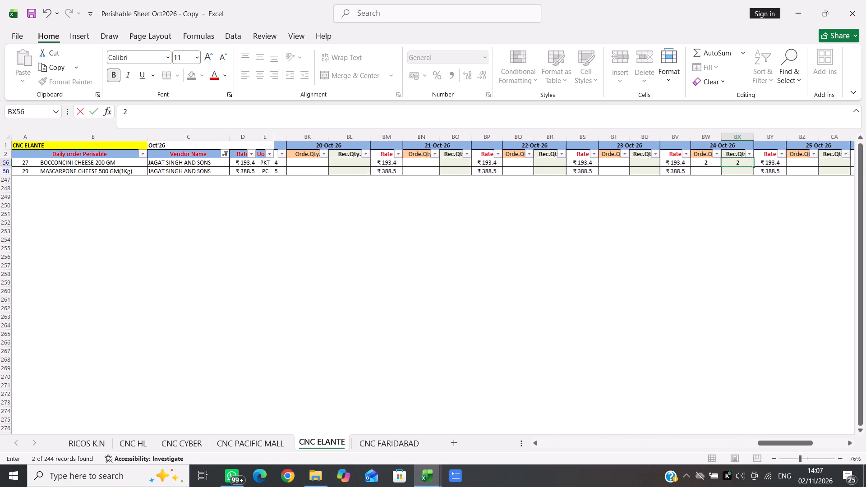
{"action": "scroll", "coordinate": [318, 163], "scroll_direction": "right", "scroll_amount": 1}
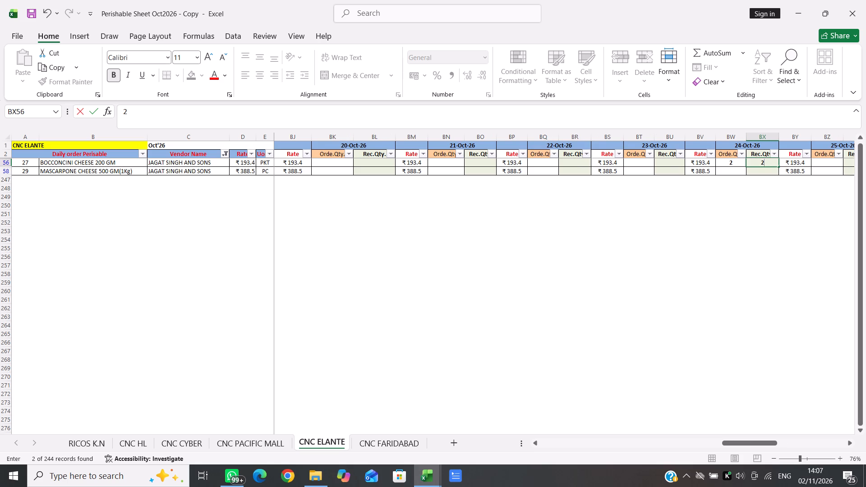
{"action": "left_click", "coordinate": [323, 172]}
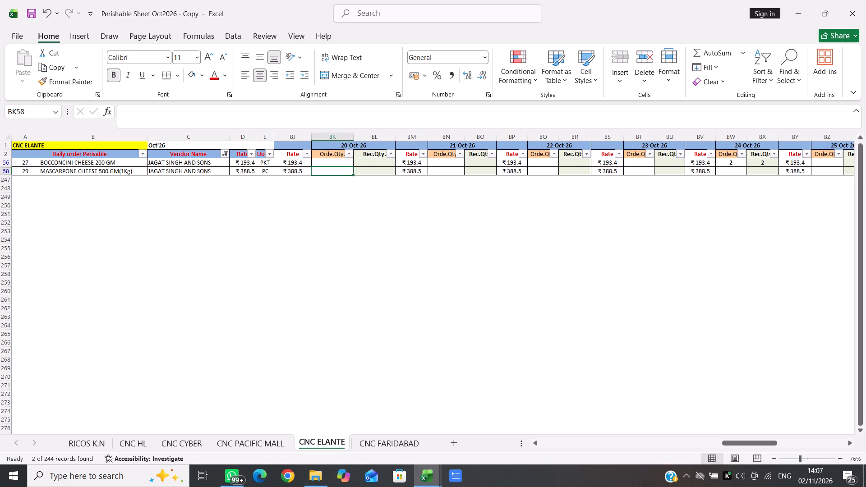
{"action": "left_click", "coordinate": [297, 172]}
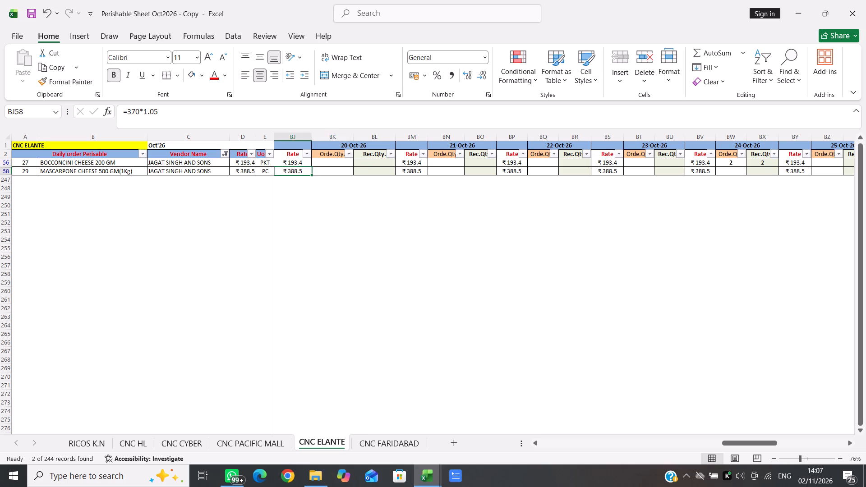
{"action": "left_click", "coordinate": [325, 172]}
{"action": "key", "text": "4"}
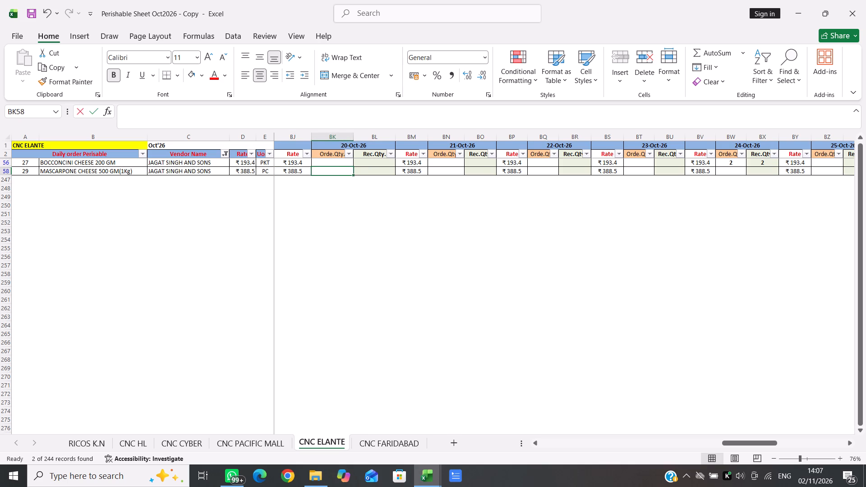
{"action": "key", "text": "Right"}
{"action": "key", "text": "4"}
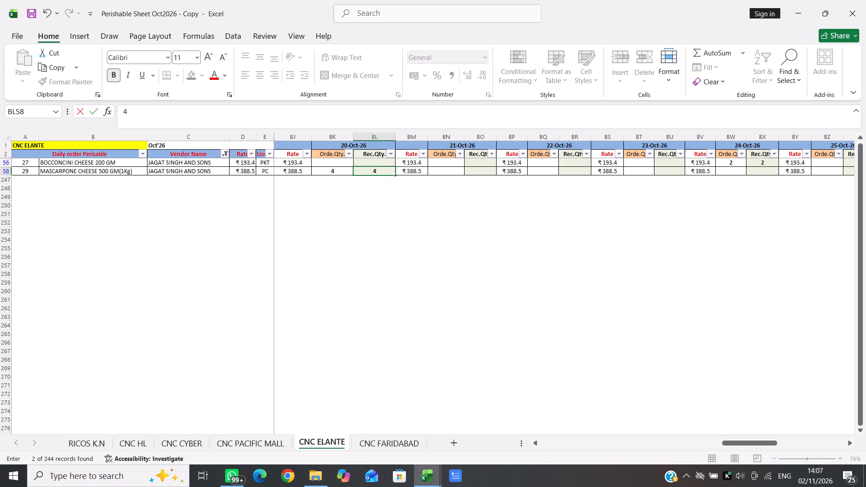
Review the JAGAT SINGH AND SONS quantities and rates for the earlier October dates back to 03-Oct-26.
{"action": "scroll", "coordinate": [325, 172], "scroll_direction": "right", "scroll_amount": 8}
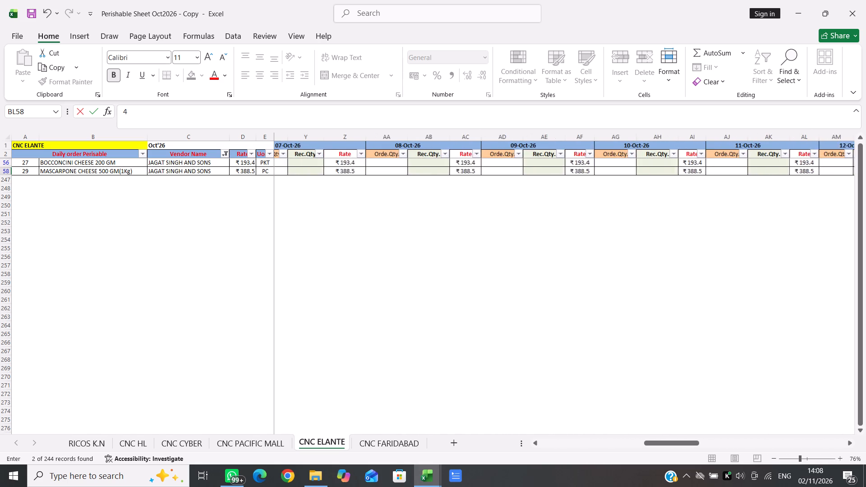
{"action": "scroll", "coordinate": [325, 172], "scroll_direction": "right", "scroll_amount": 2}
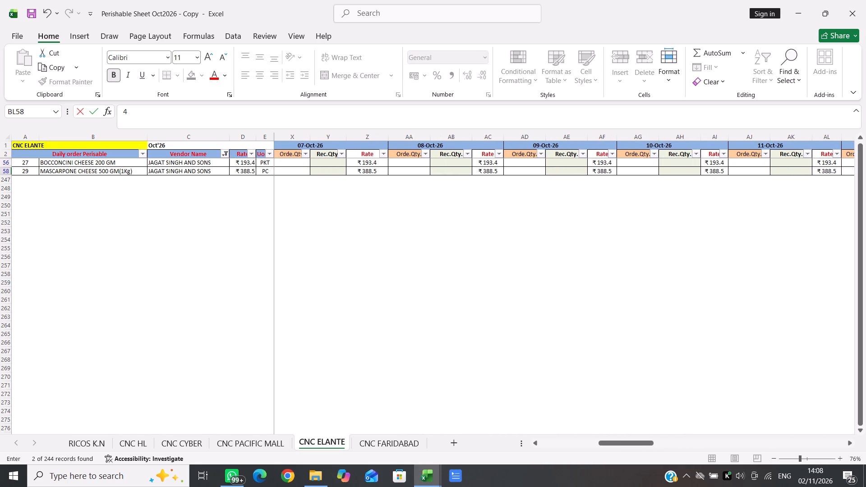
{"action": "scroll", "coordinate": [325, 172], "scroll_direction": "right", "scroll_amount": 3}
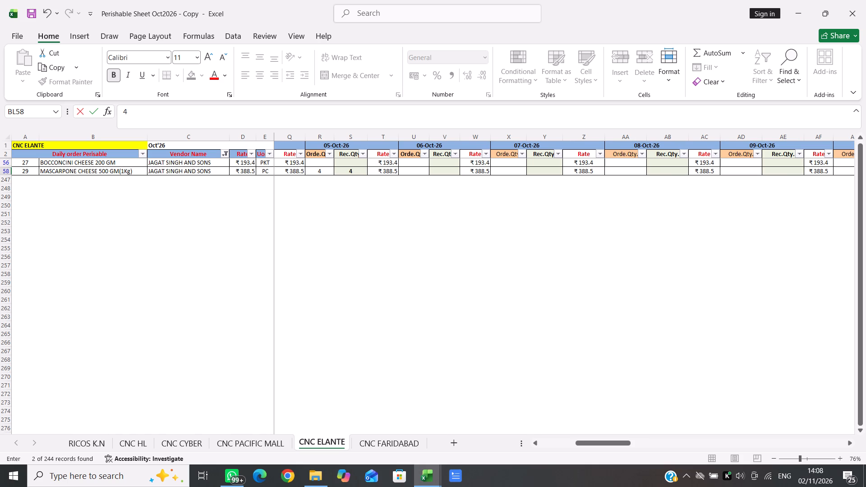
{"action": "scroll", "coordinate": [325, 173], "scroll_direction": "right", "scroll_amount": 3}
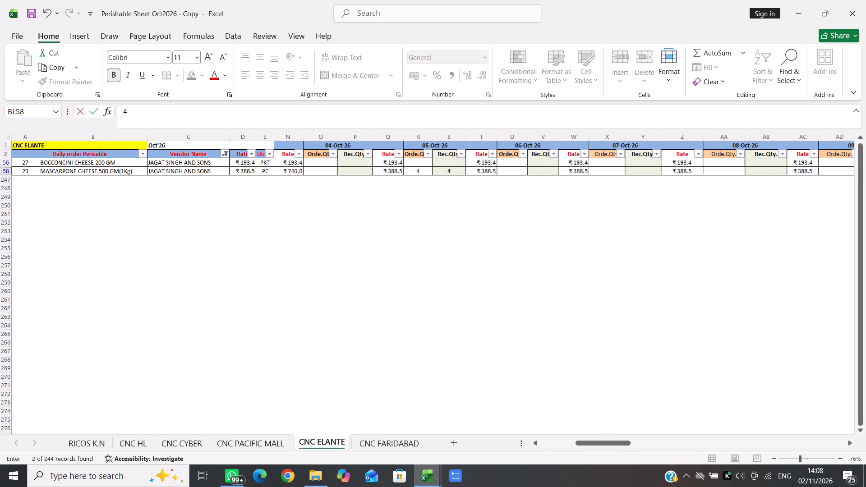
{"action": "scroll", "coordinate": [325, 173], "scroll_direction": "right", "scroll_amount": 1}
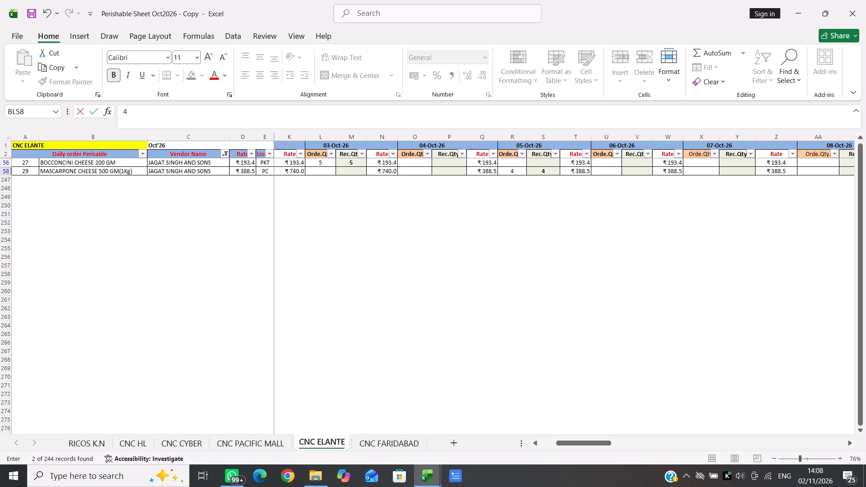
Save the Perishable Sheet Oct2026 workbook.
{"action": "key", "text": "ctrl+s"}
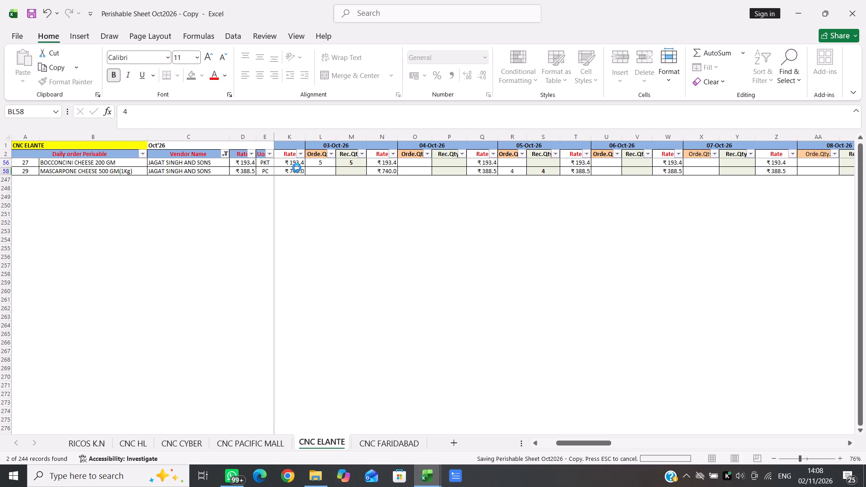
Filter the Vendor Name column with the search text M.K to show the M.K.SALES items.
{"action": "left_click", "coordinate": [225, 153]}
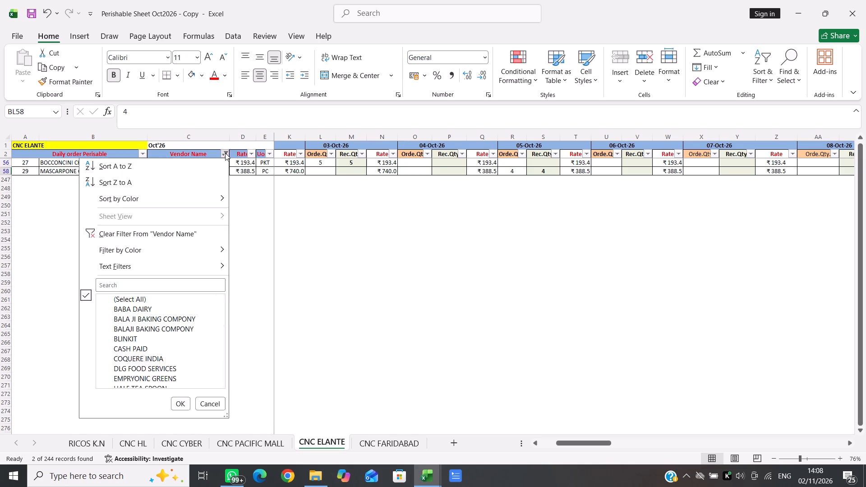
{"action": "left_click", "coordinate": [152, 285]}
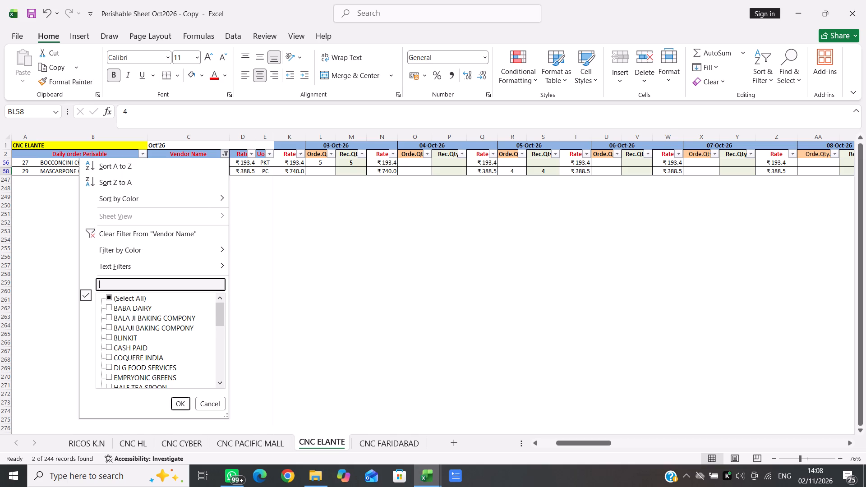
{"action": "key", "text": "m"}
{"action": "type", "text": ".K"}
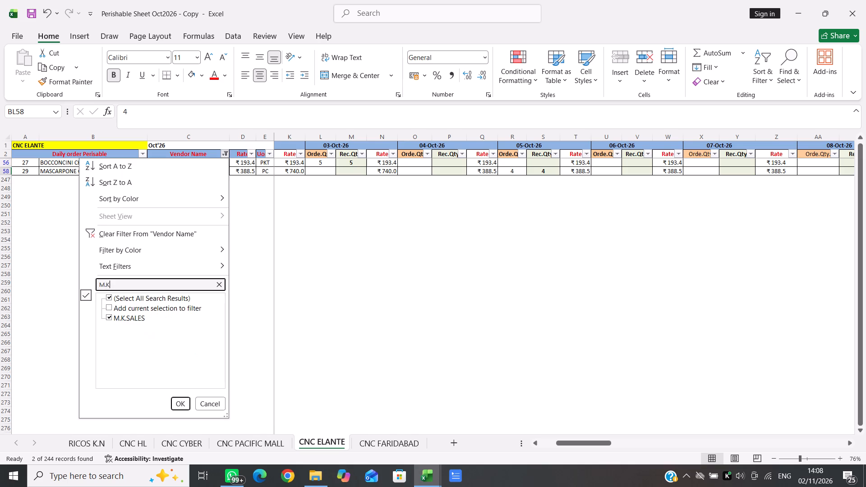
{"action": "key", "text": "Return"}
{"action": "scroll", "coordinate": [277, 221], "scroll_direction": "up", "scroll_amount": 3}
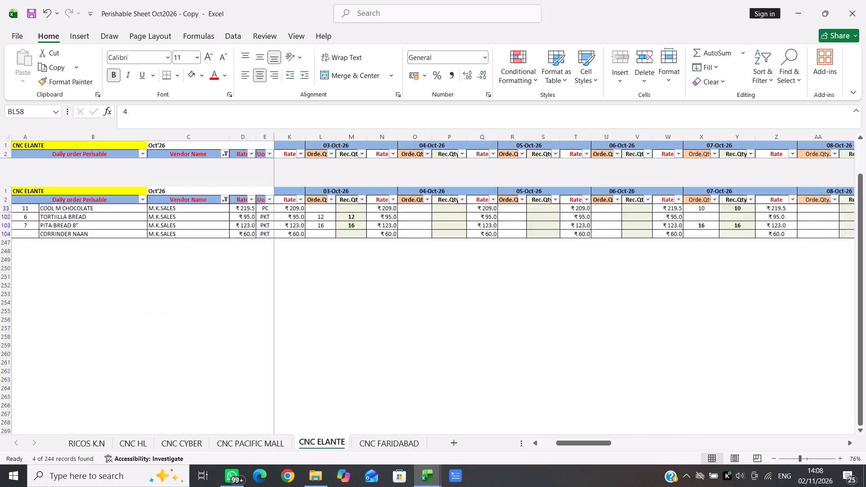
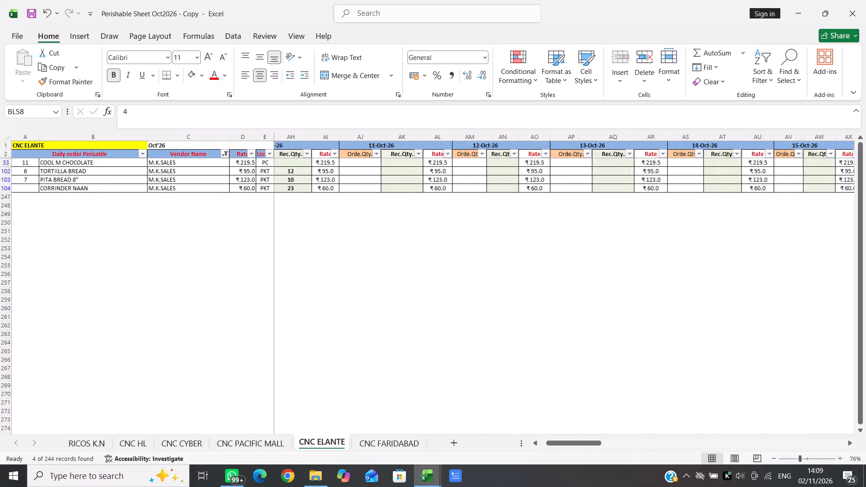
Select the ordered quantity cell for M.K.SALES item PITA BREAD 8" on 24-Oct-26.
{"action": "scroll", "coordinate": [277, 221], "scroll_direction": "left", "scroll_amount": 1}
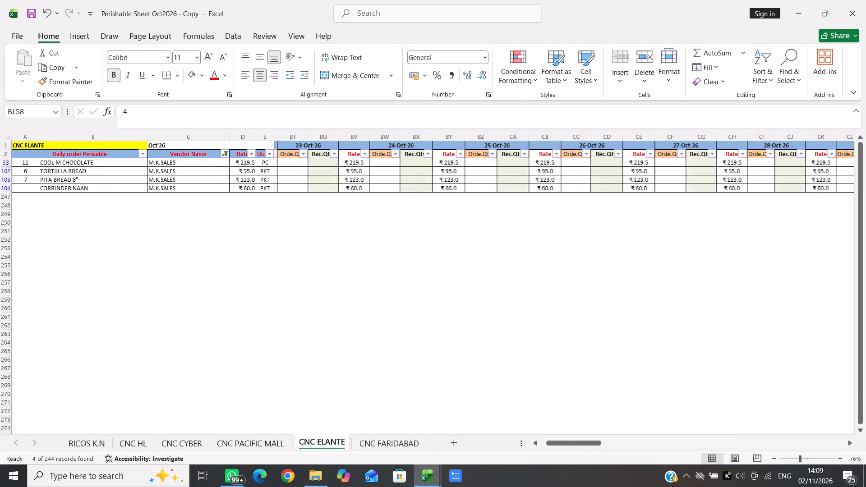
{"action": "scroll", "coordinate": [277, 221], "scroll_direction": "left", "scroll_amount": 1}
{"action": "scroll", "coordinate": [277, 221], "scroll_direction": "right", "scroll_amount": 1}
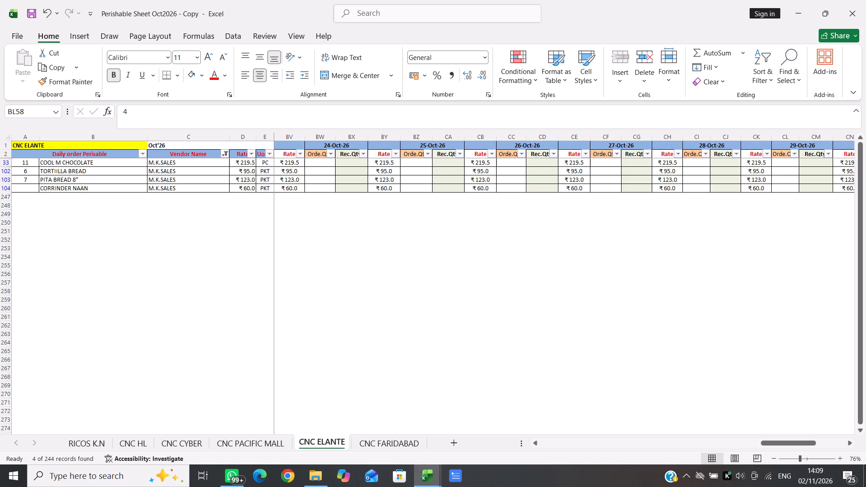
{"action": "left_click", "coordinate": [318, 181]}
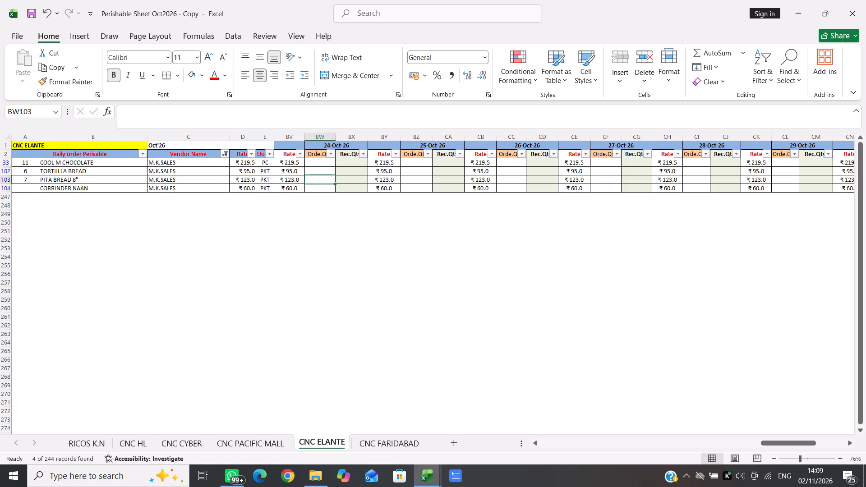
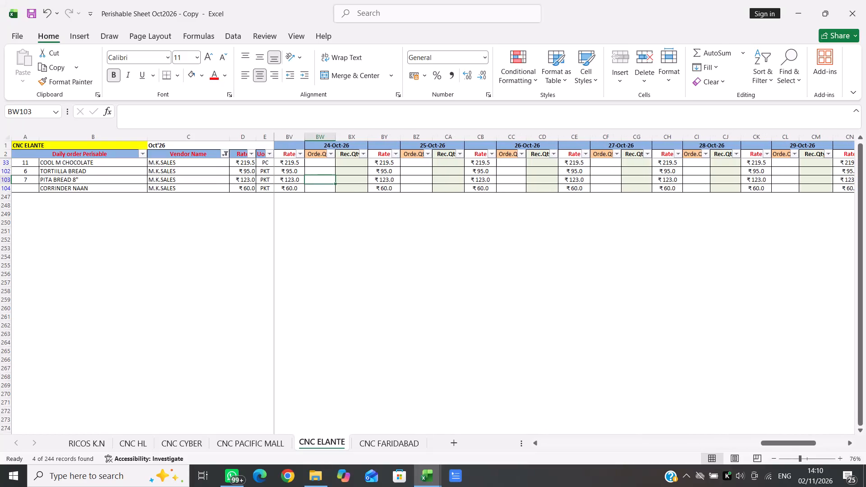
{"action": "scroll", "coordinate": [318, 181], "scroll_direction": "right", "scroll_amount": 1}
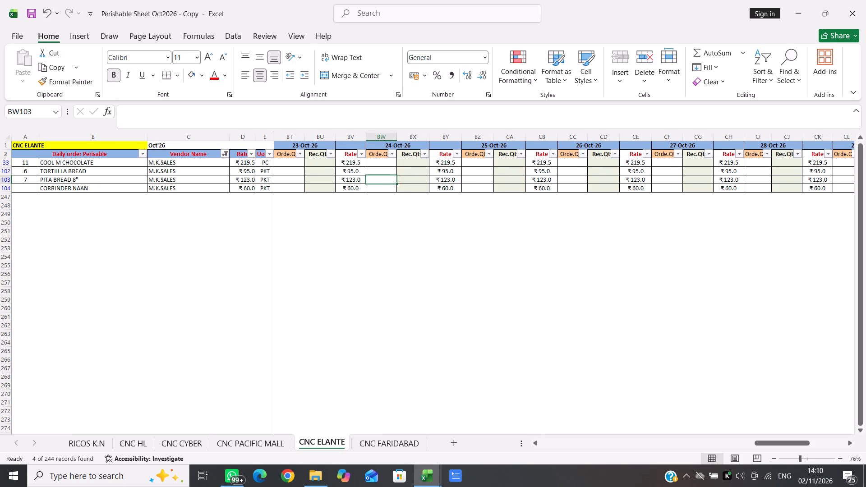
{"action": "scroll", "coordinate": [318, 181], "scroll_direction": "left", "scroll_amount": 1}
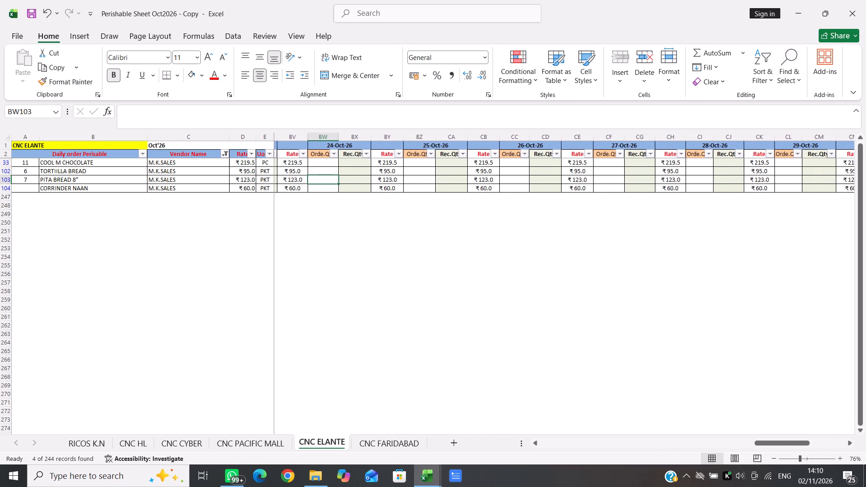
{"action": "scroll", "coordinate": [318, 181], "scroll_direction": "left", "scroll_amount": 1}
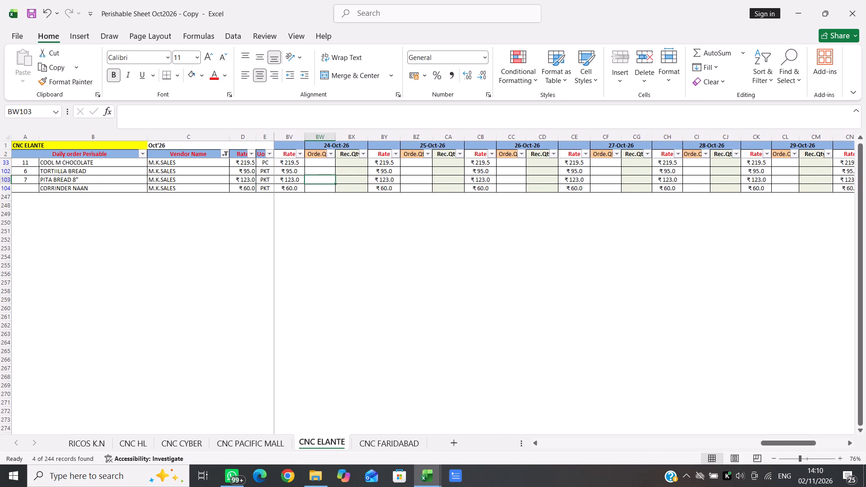